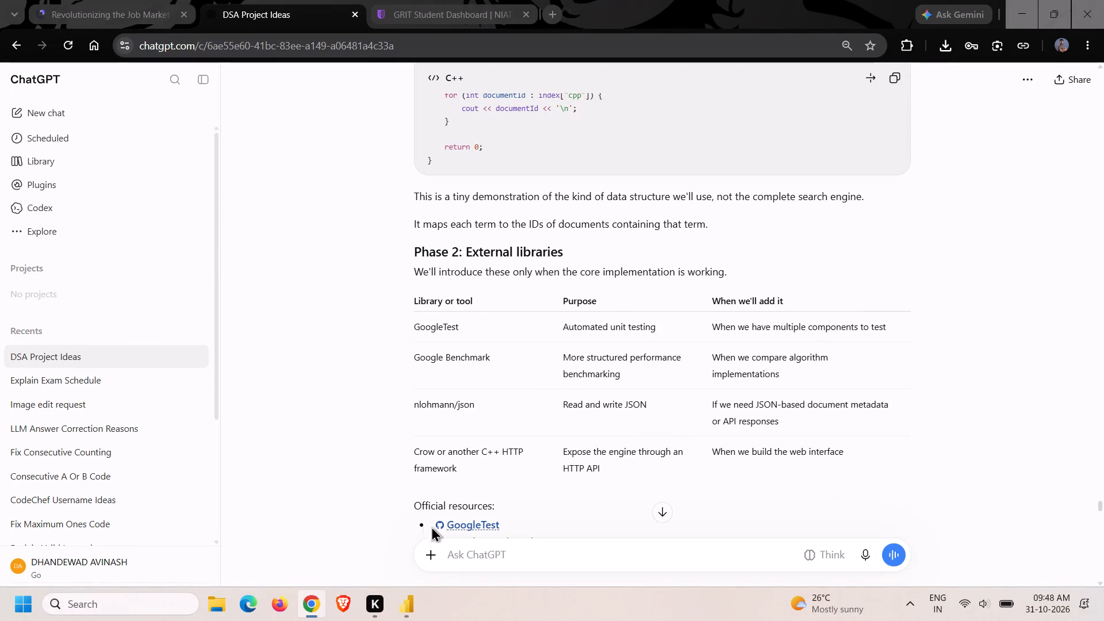
# Switch to Power BI Desktop and add an empty map visual beside the Online store Dashboard title, on its right.
pyautogui.click(415, 604)
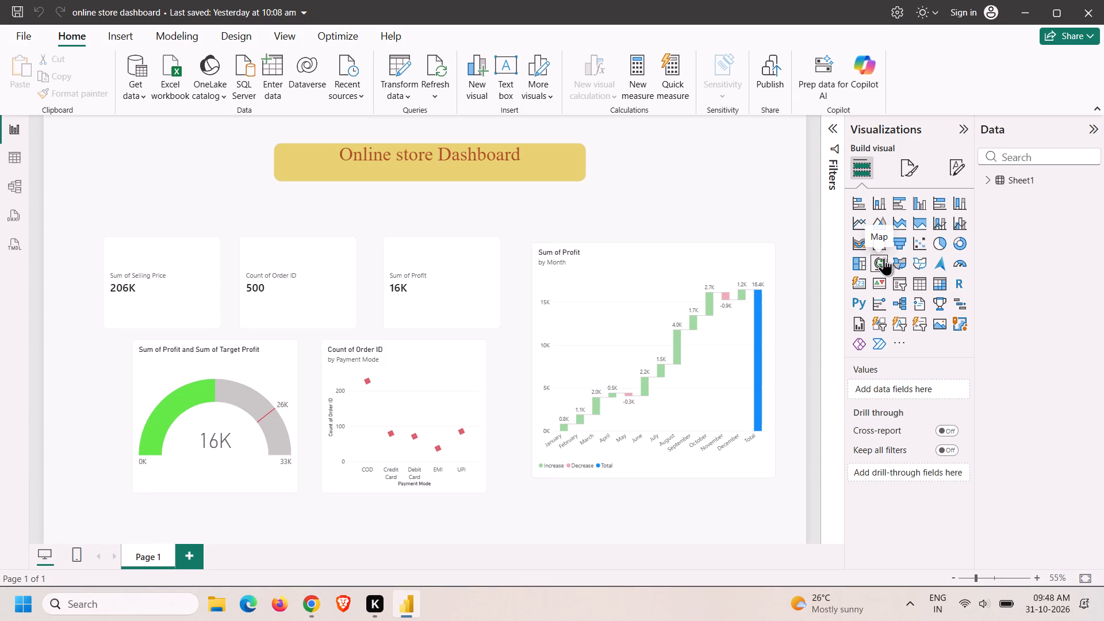
pyautogui.click(719, 218)
pyautogui.click(875, 263)
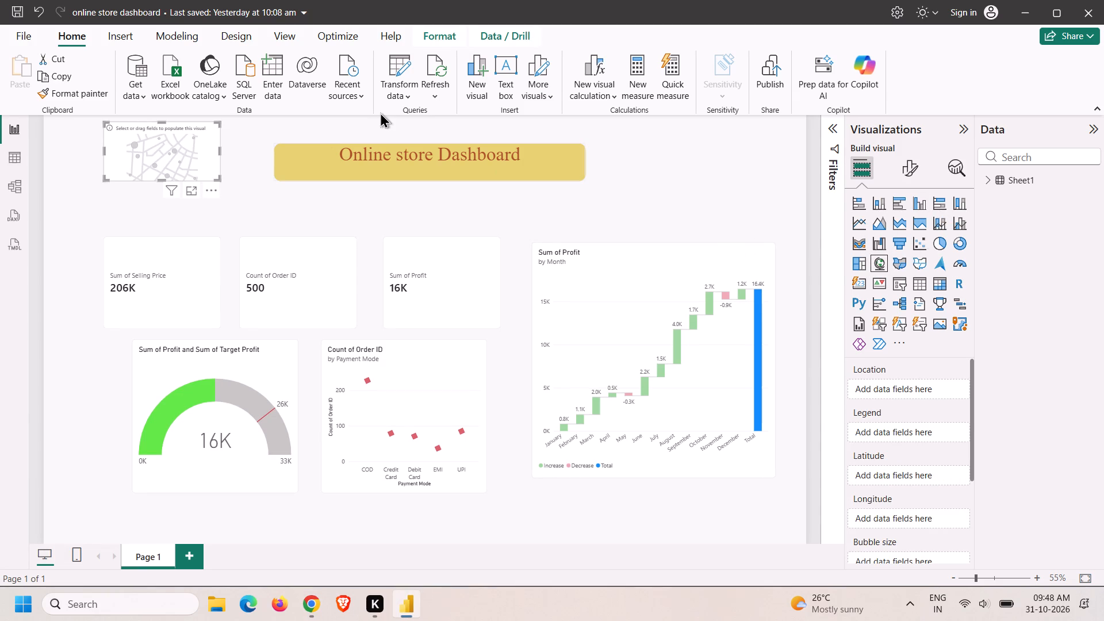
pyautogui.moveTo(143, 158); pyautogui.dragTo(664, 174)
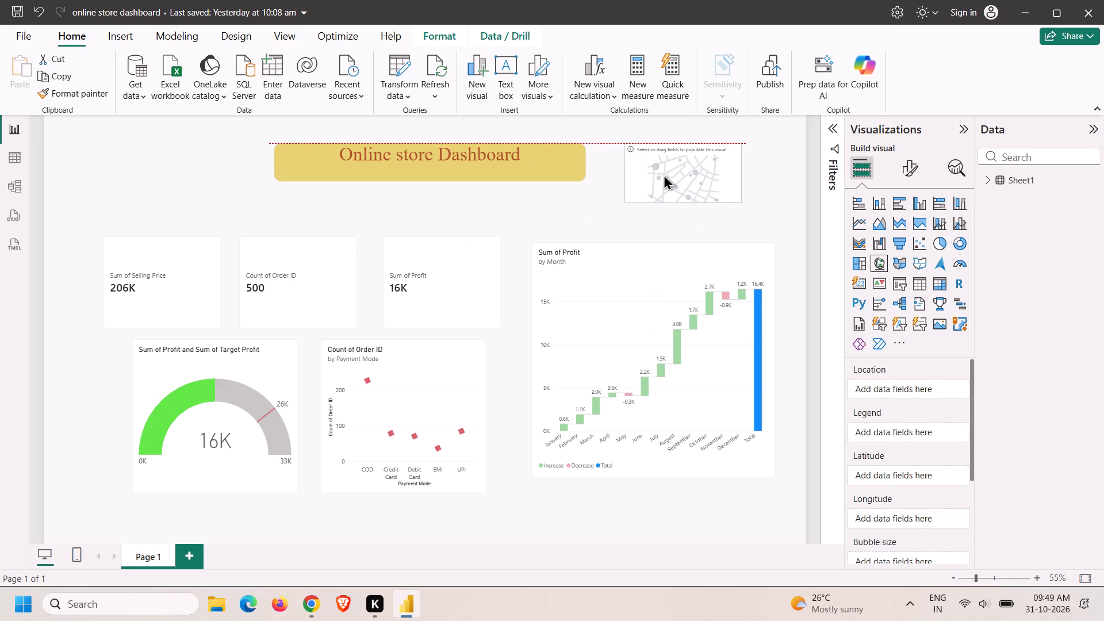
pyautogui.moveTo(664, 174); pyautogui.dragTo(664, 173)
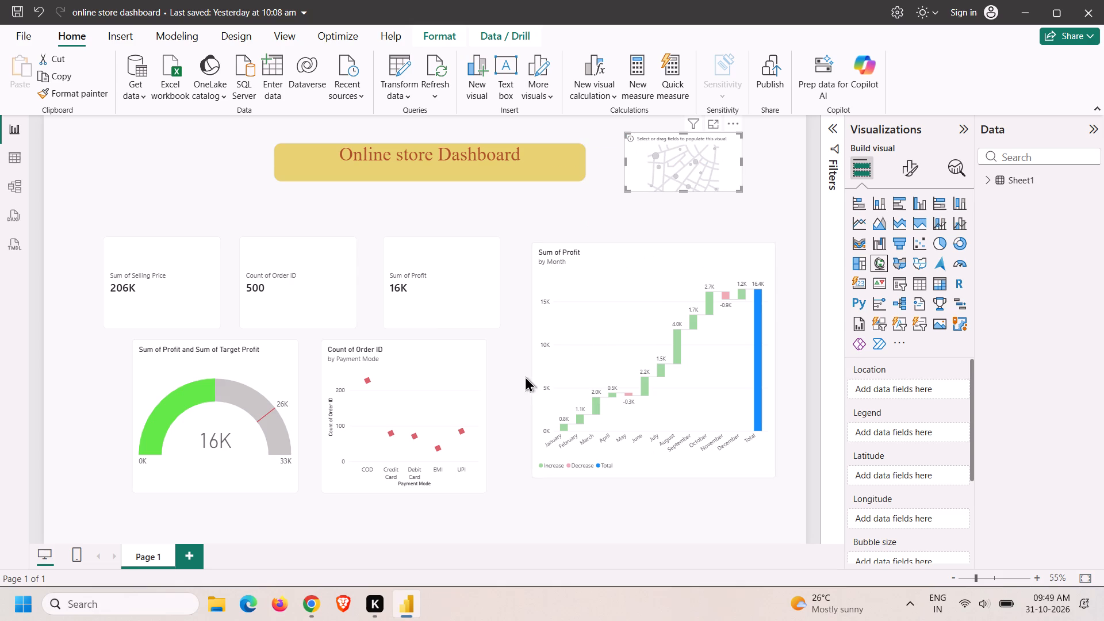
# Move the Sum of Selling Price card to the page's upper-left corner and shrink it to fit its label and value.
pyautogui.moveTo(141, 262); pyautogui.dragTo(100, 191)
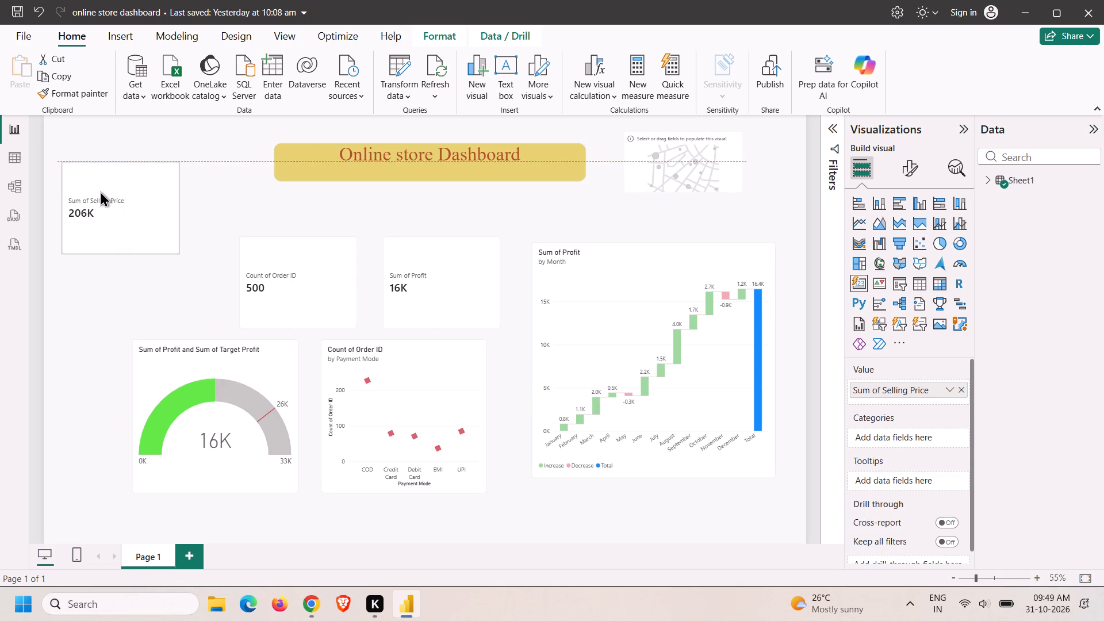
pyautogui.moveTo(100, 191); pyautogui.dragTo(99, 191)
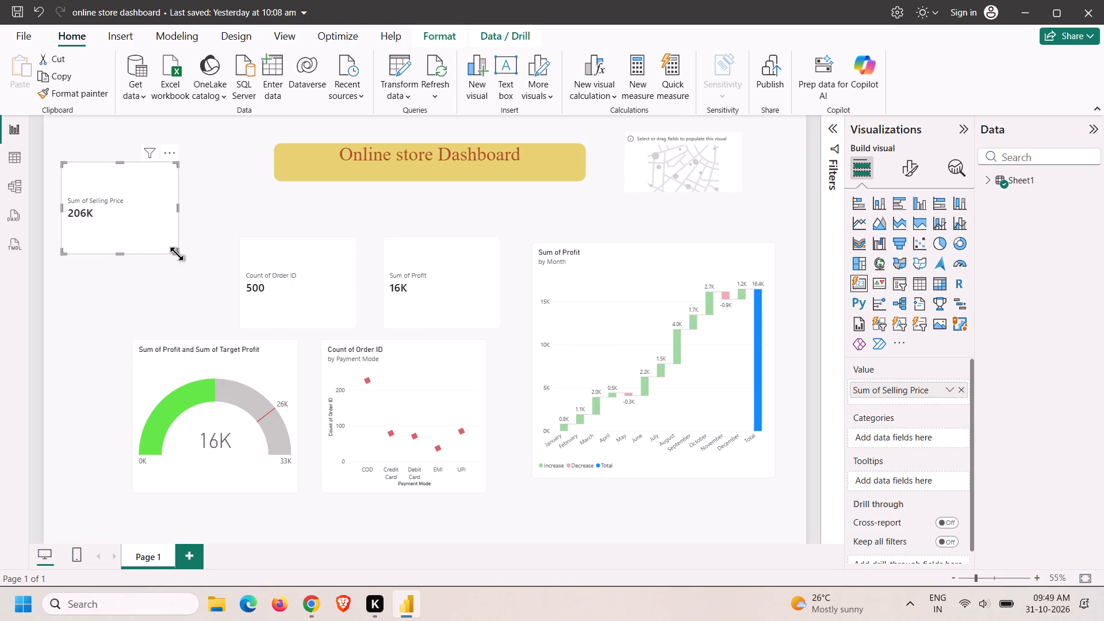
pyautogui.moveTo(177, 254); pyautogui.dragTo(138, 225)
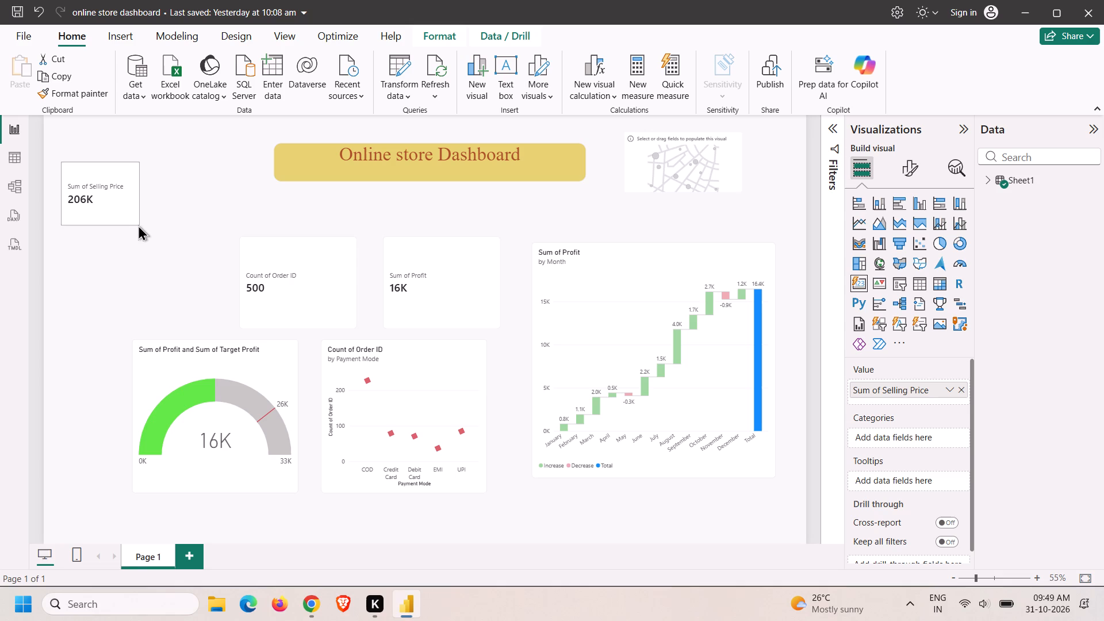
pyautogui.moveTo(138, 225); pyautogui.dragTo(135, 192)
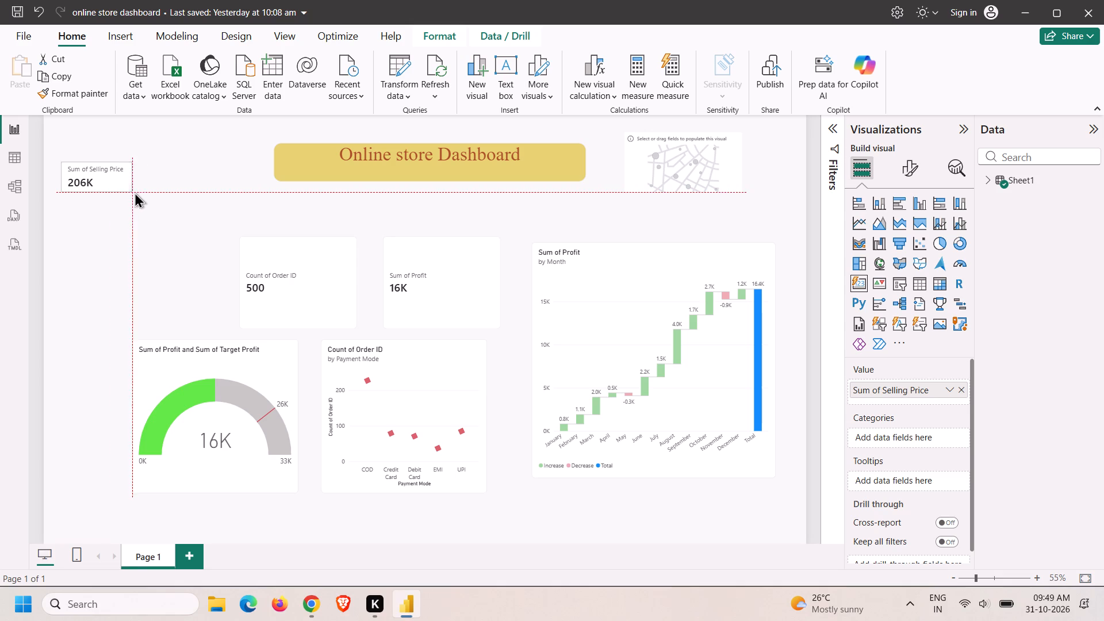
pyautogui.moveTo(135, 192); pyautogui.dragTo(132, 191)
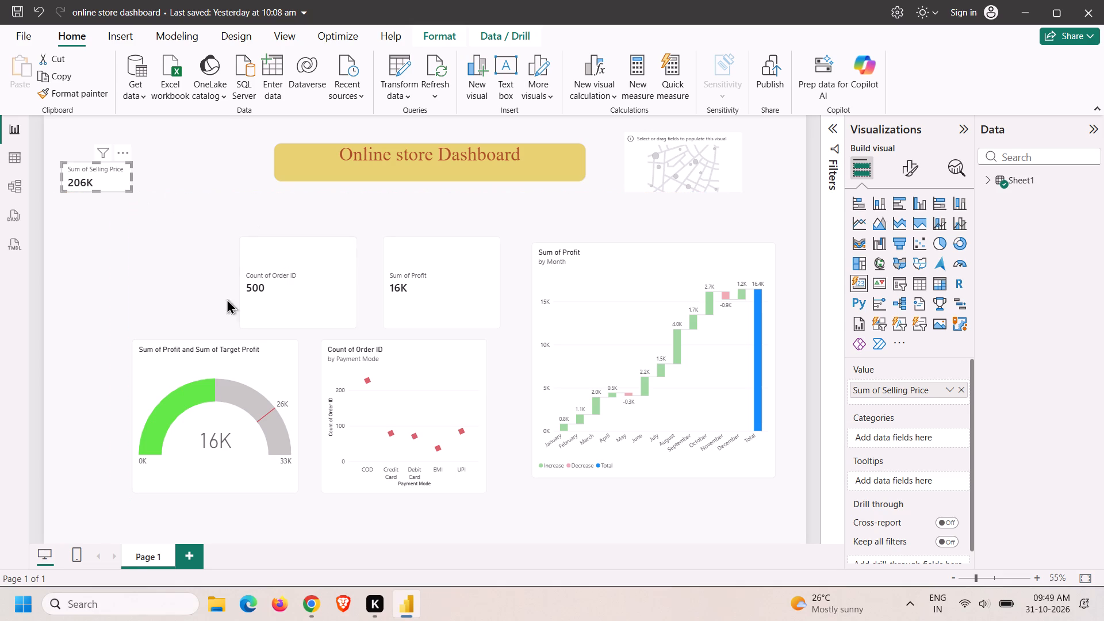
# Move the Count of Order ID card beneath the Sum of Selling Price card.
pyautogui.click(298, 277)
pyautogui.moveTo(302, 273); pyautogui.dragTo(136, 244)
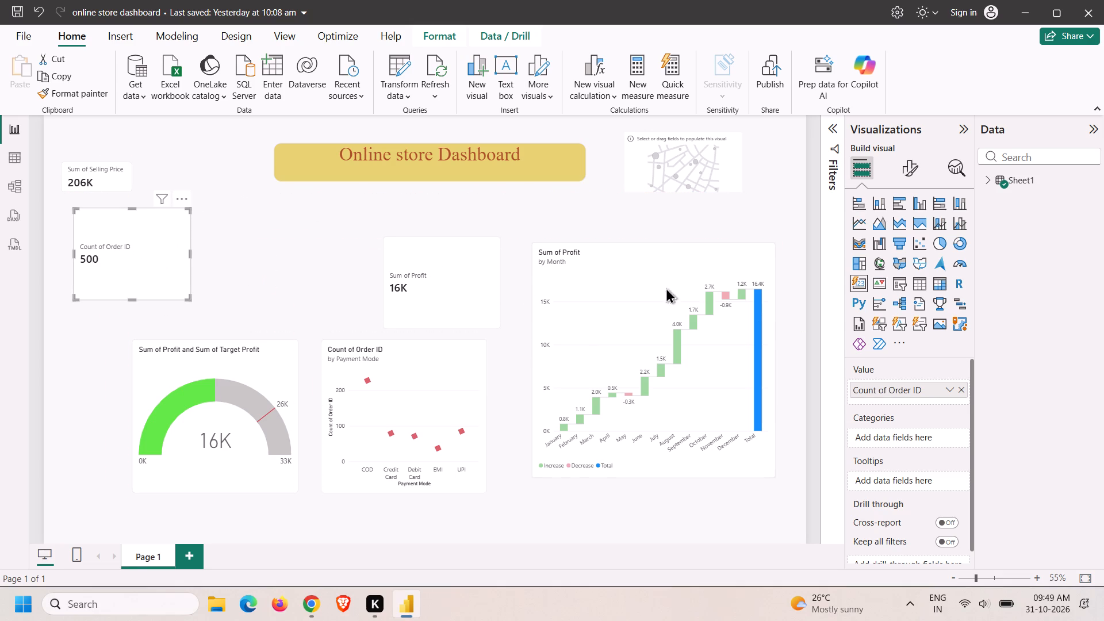
# Set the data category of Sheet1's State column to State or Province and return to the report page.
pyautogui.click(680, 178)
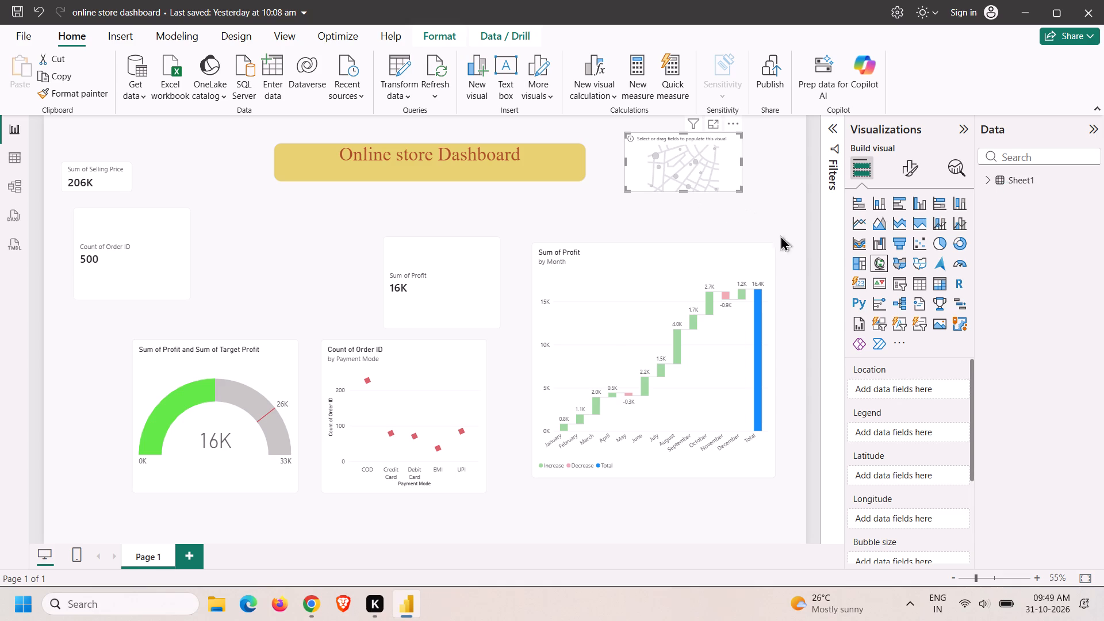
pyautogui.click(1006, 179)
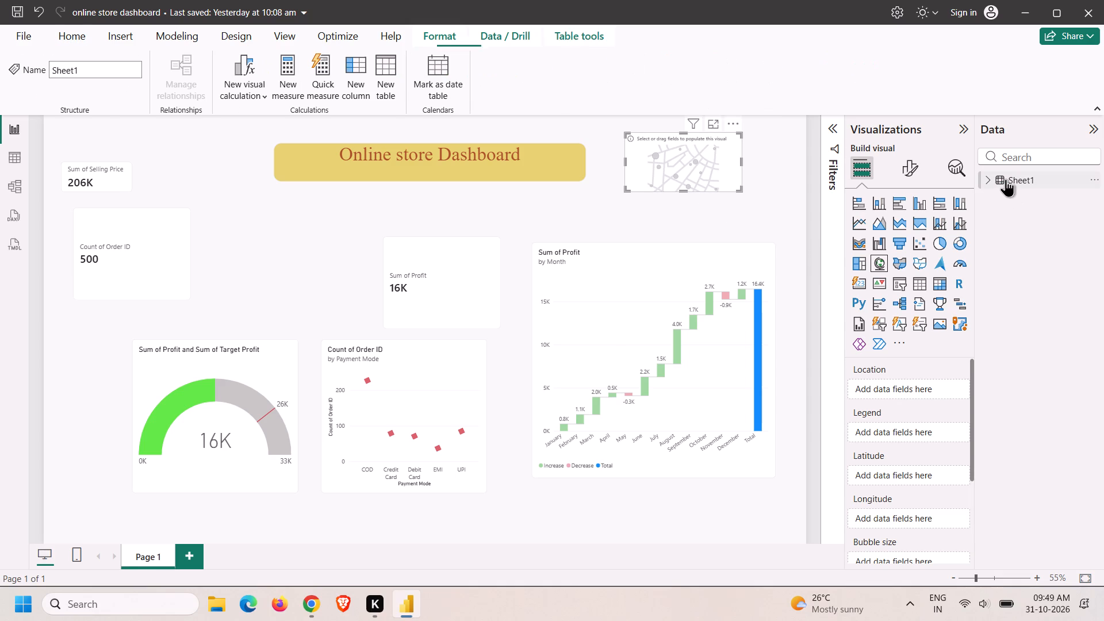
pyautogui.click(990, 181)
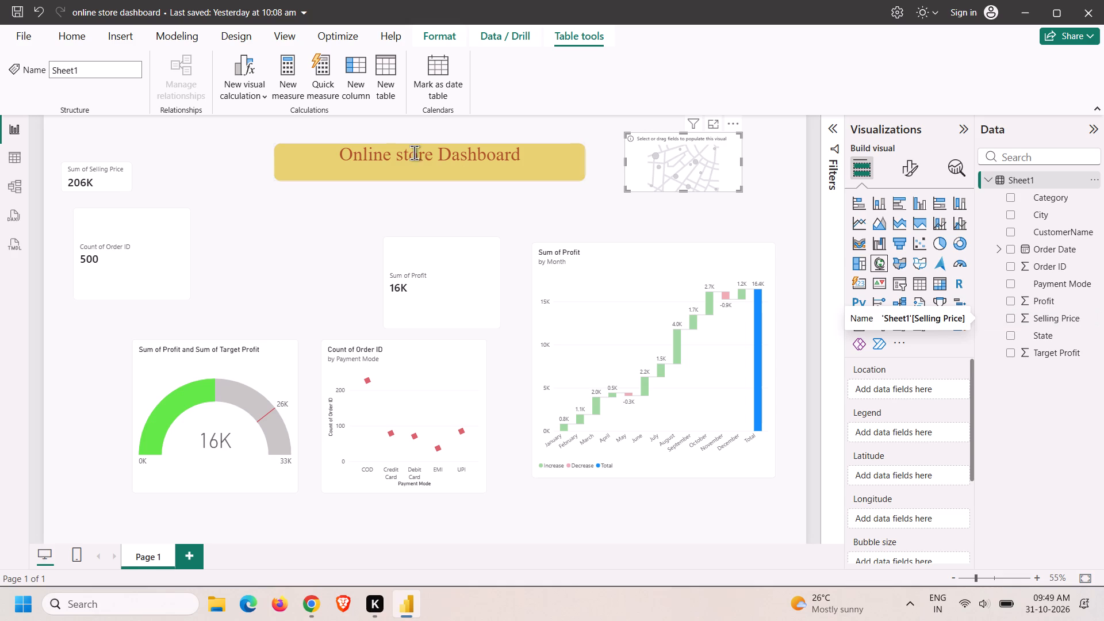
pyautogui.click(18, 157)
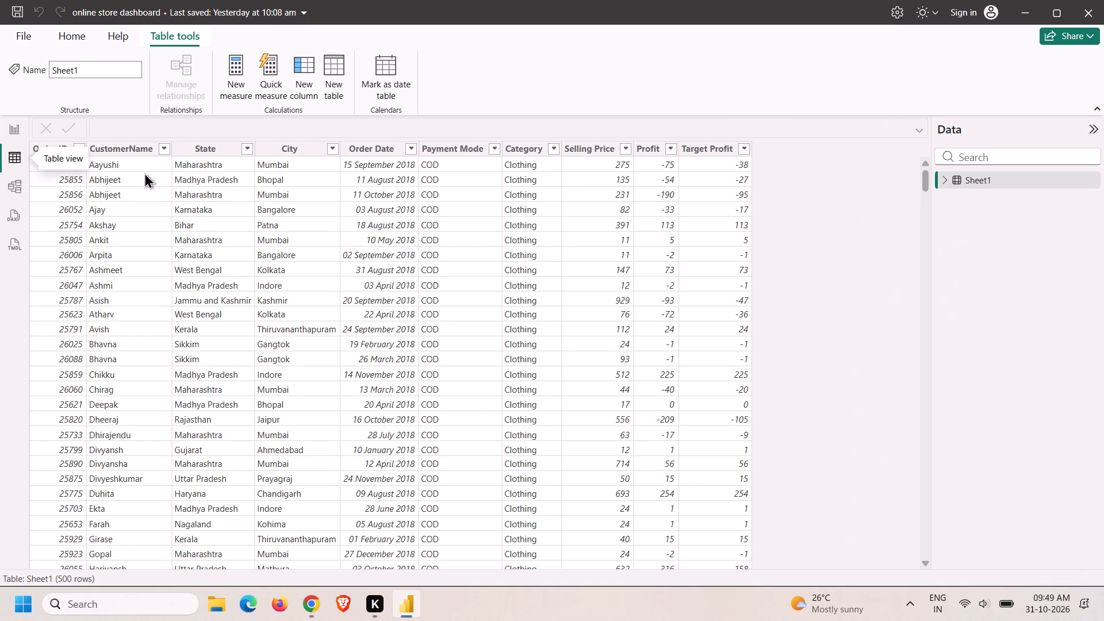
pyautogui.click(233, 147)
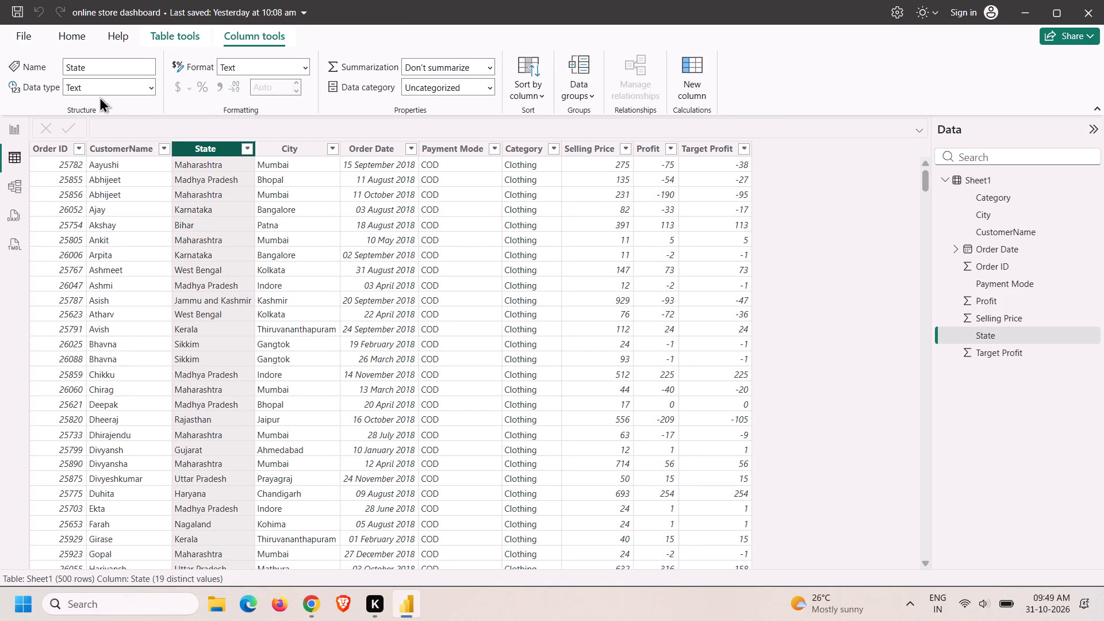
pyautogui.click(462, 86)
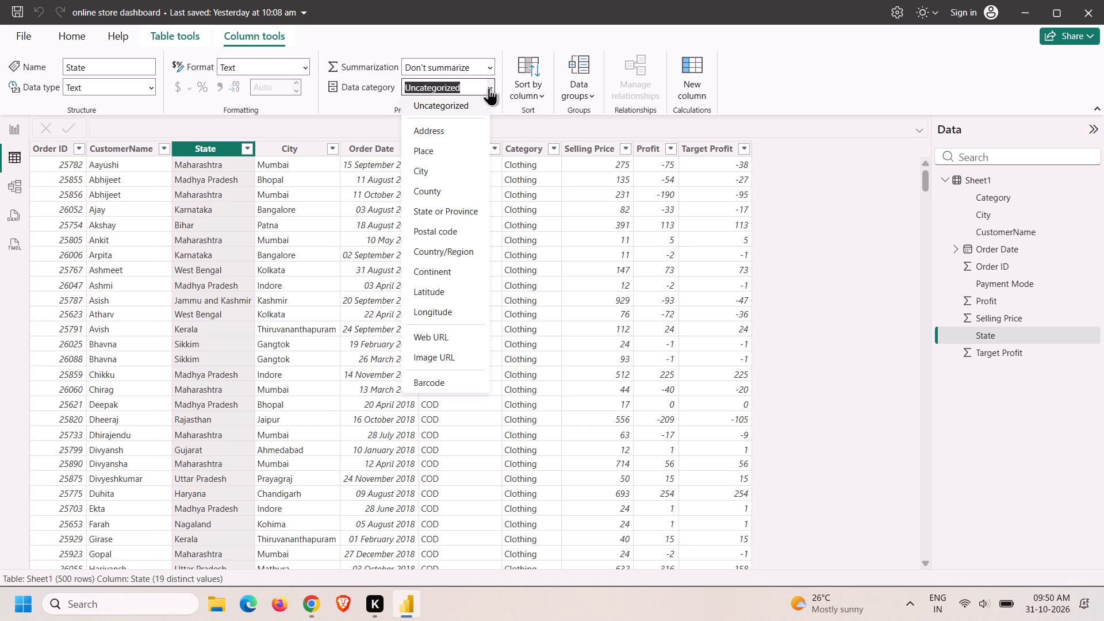
pyautogui.click(448, 211)
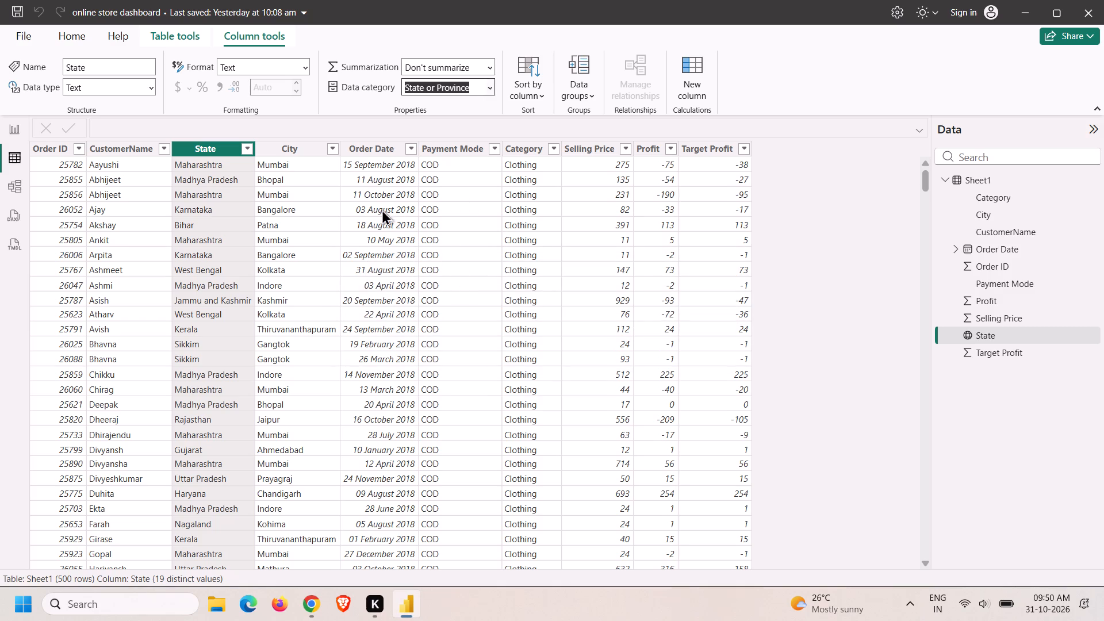
pyautogui.click(13, 137)
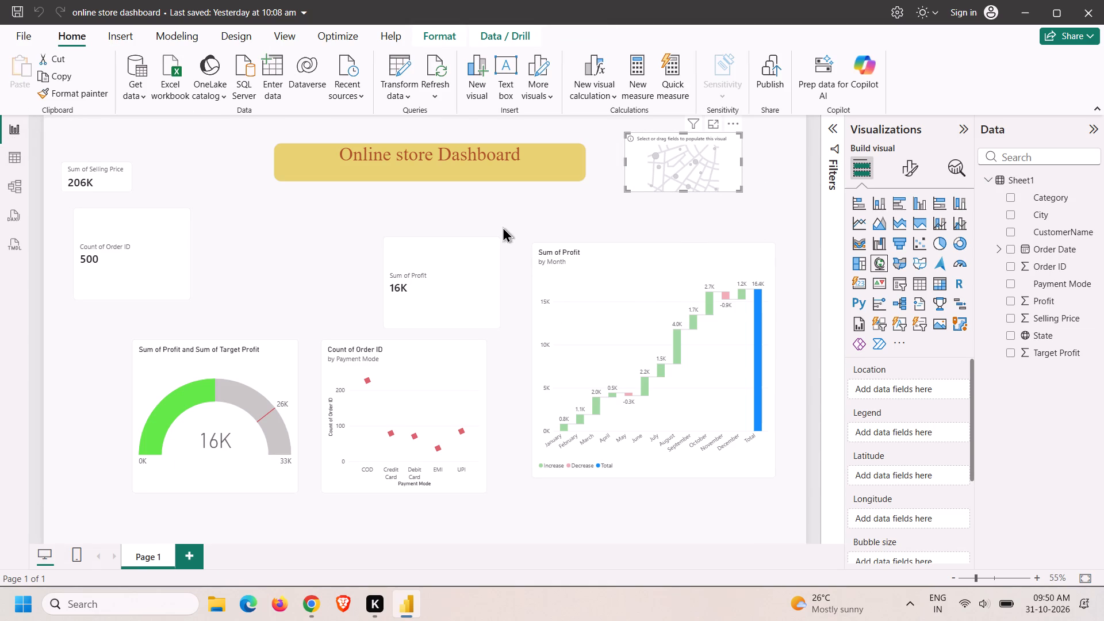
# Shrink the Count of Order ID card and left-align it directly beneath the Sum of Selling Price card.
pyautogui.click(184, 297)
pyautogui.moveTo(186, 298); pyautogui.dragTo(146, 285)
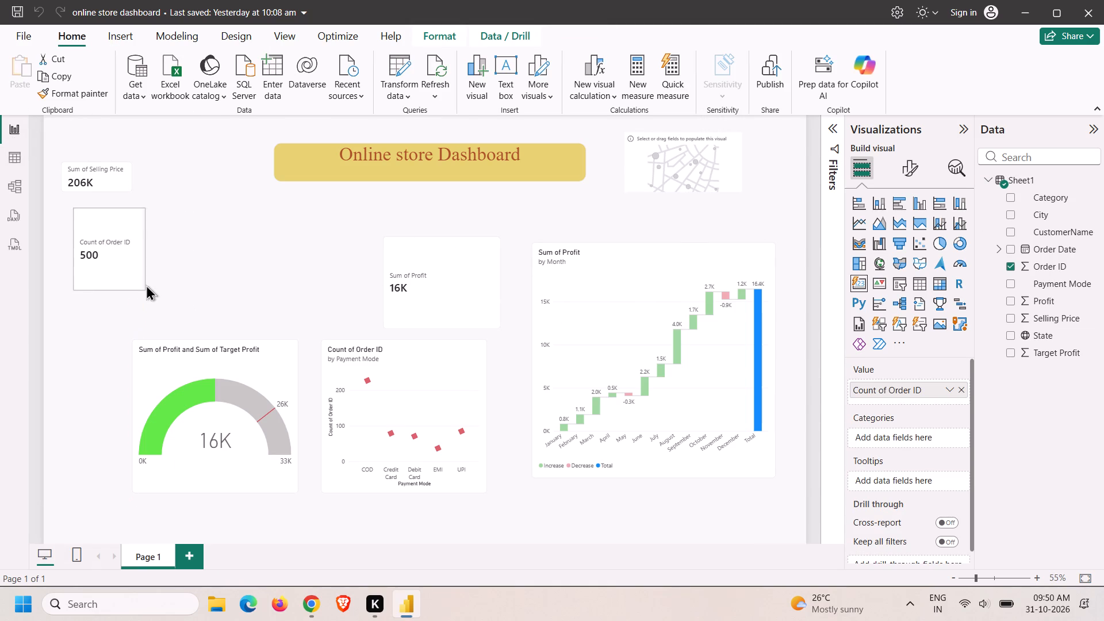
pyautogui.moveTo(146, 285); pyautogui.dragTo(132, 241)
pyautogui.moveTo(91, 219); pyautogui.dragTo(79, 211)
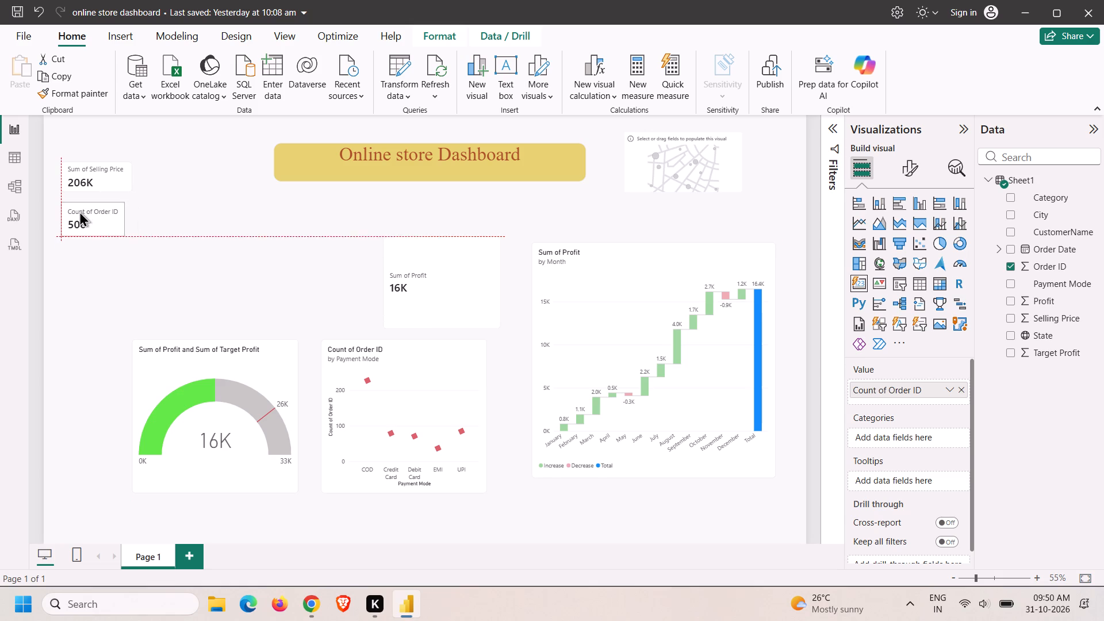
pyautogui.moveTo(79, 211); pyautogui.dragTo(79, 214)
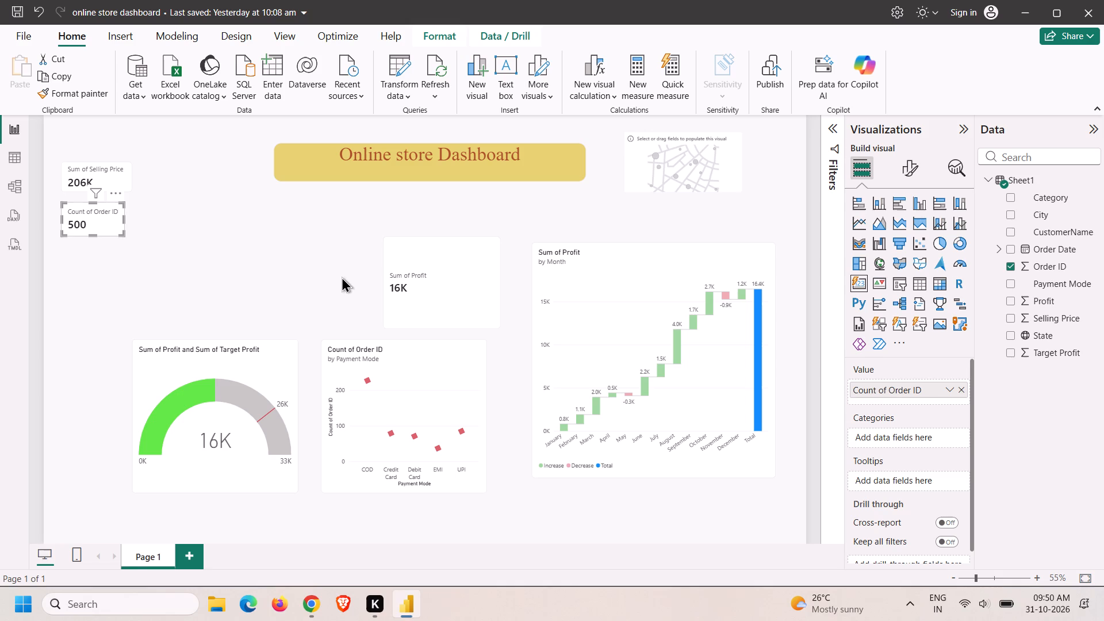
# Shrink the Sum of Profit card and place it right of the Sum of Selling Price card, matching its top edge and height.
pyautogui.click(435, 265)
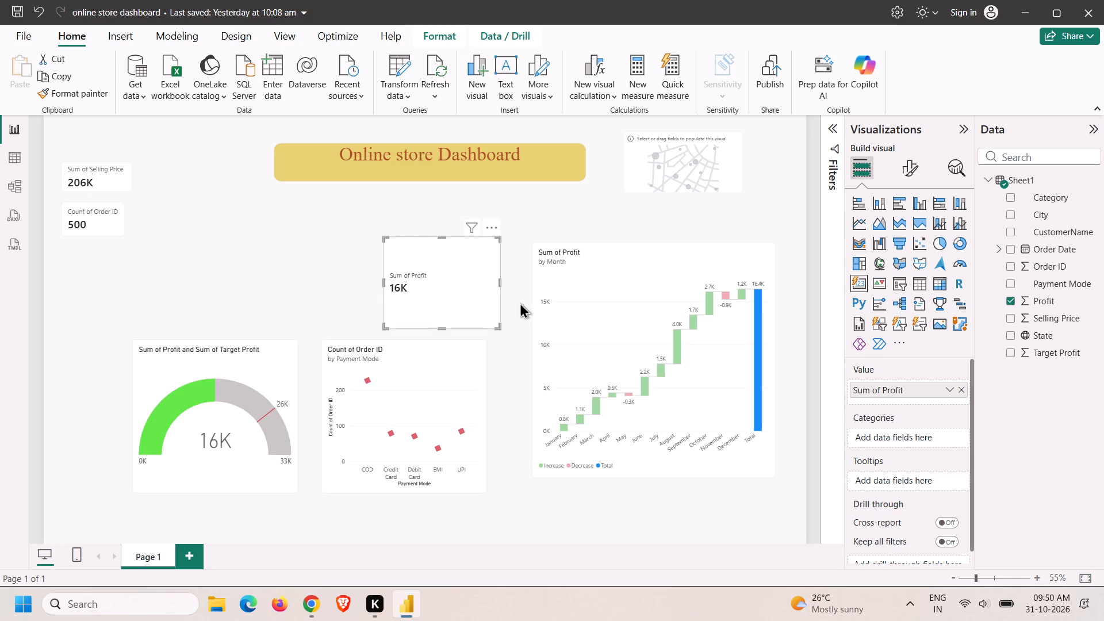
pyautogui.moveTo(500, 326); pyautogui.dragTo(468, 304)
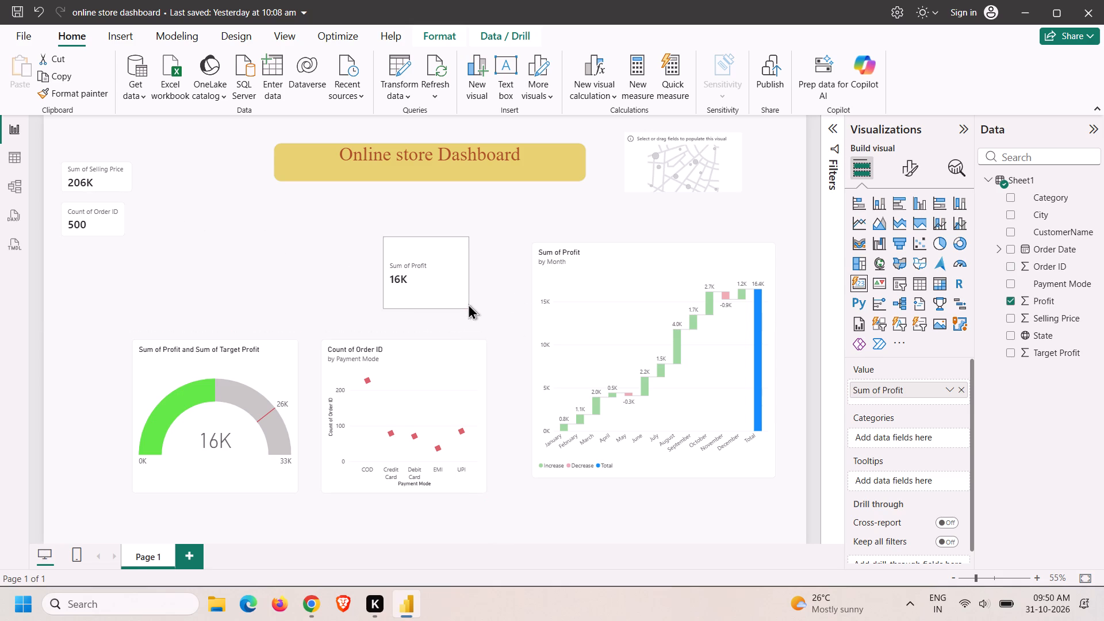
pyautogui.moveTo(468, 304); pyautogui.dragTo(443, 276)
pyautogui.moveTo(417, 258); pyautogui.dragTo(167, 196)
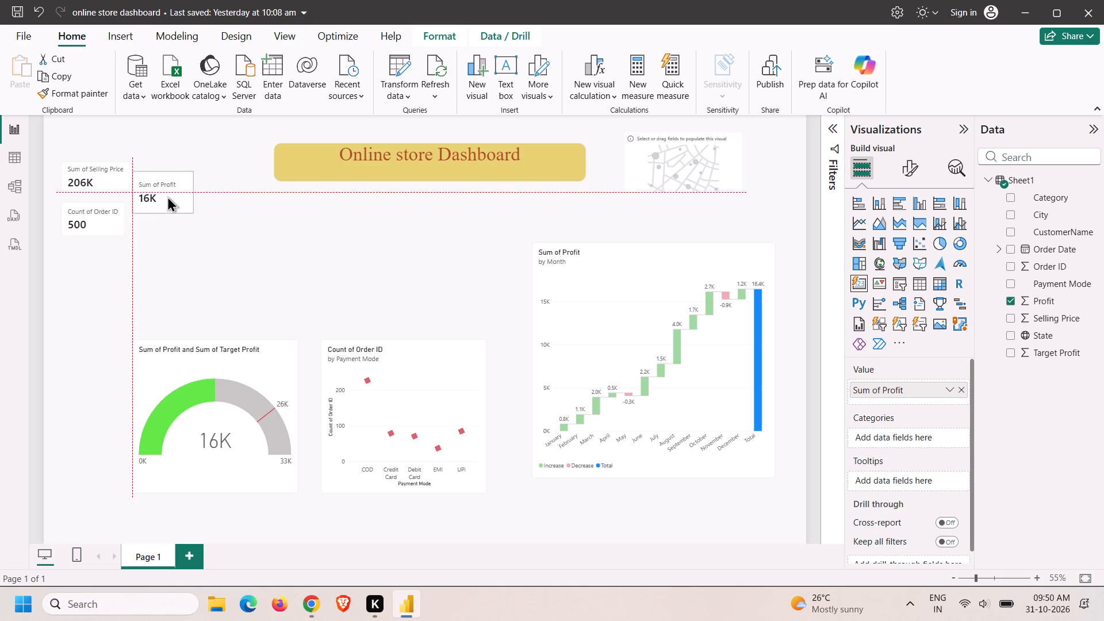
pyautogui.moveTo(167, 196); pyautogui.dragTo(178, 185)
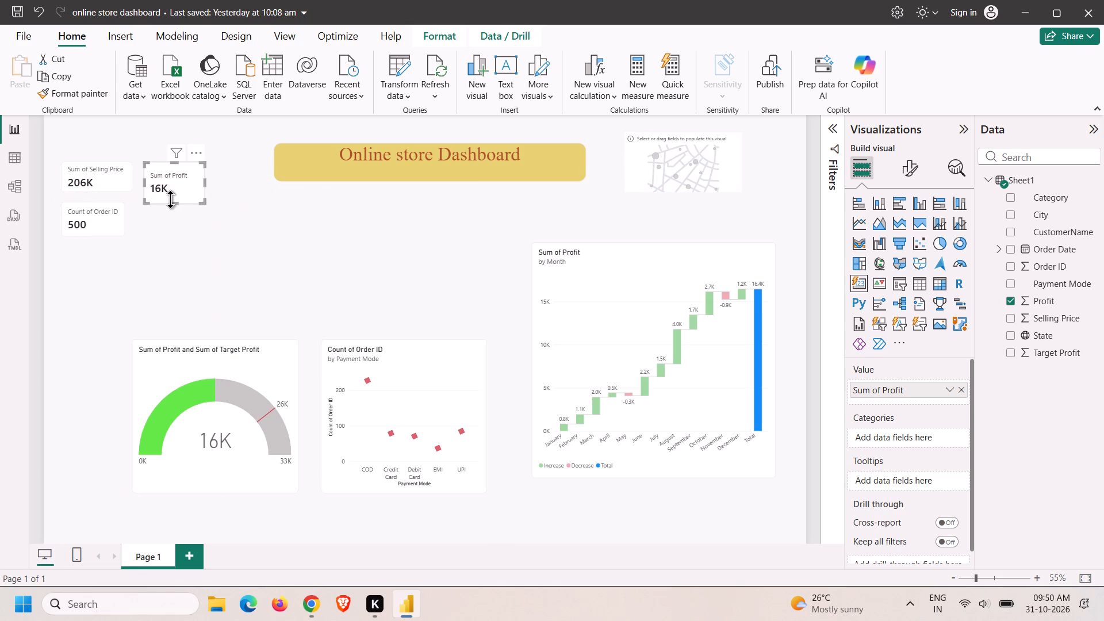
pyautogui.moveTo(170, 199); pyautogui.dragTo(170, 190)
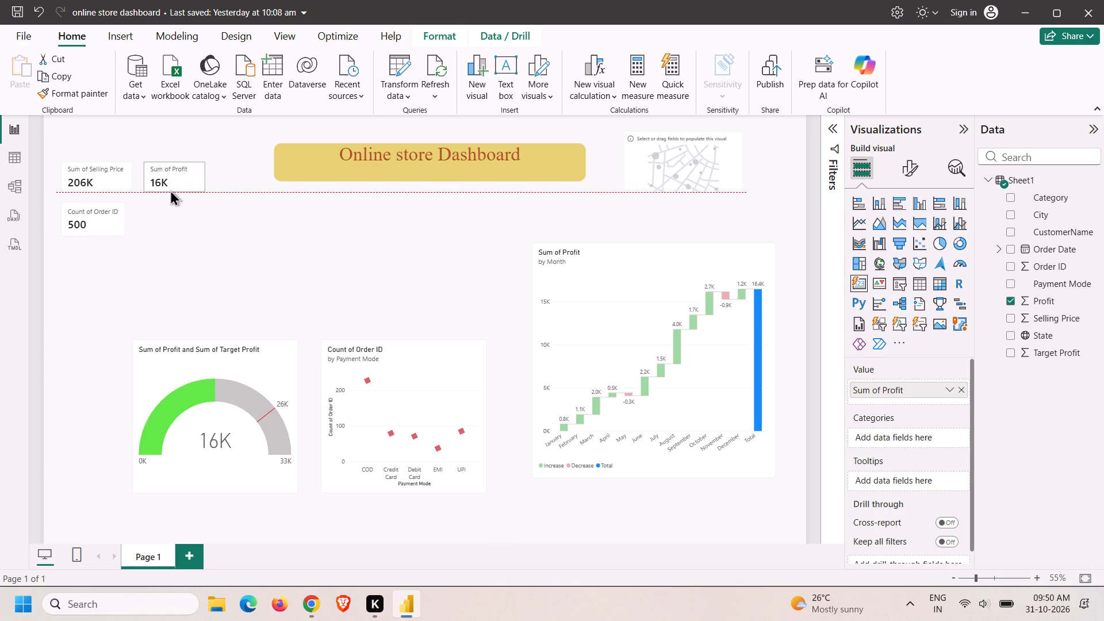
pyautogui.moveTo(170, 190); pyautogui.dragTo(170, 189)
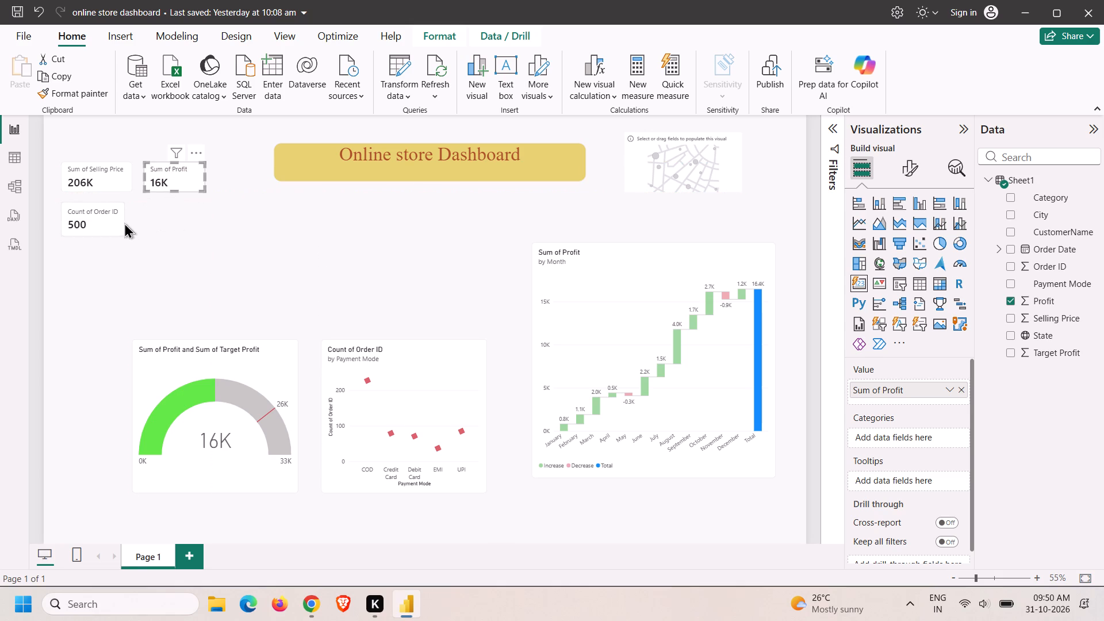
pyautogui.click(233, 255)
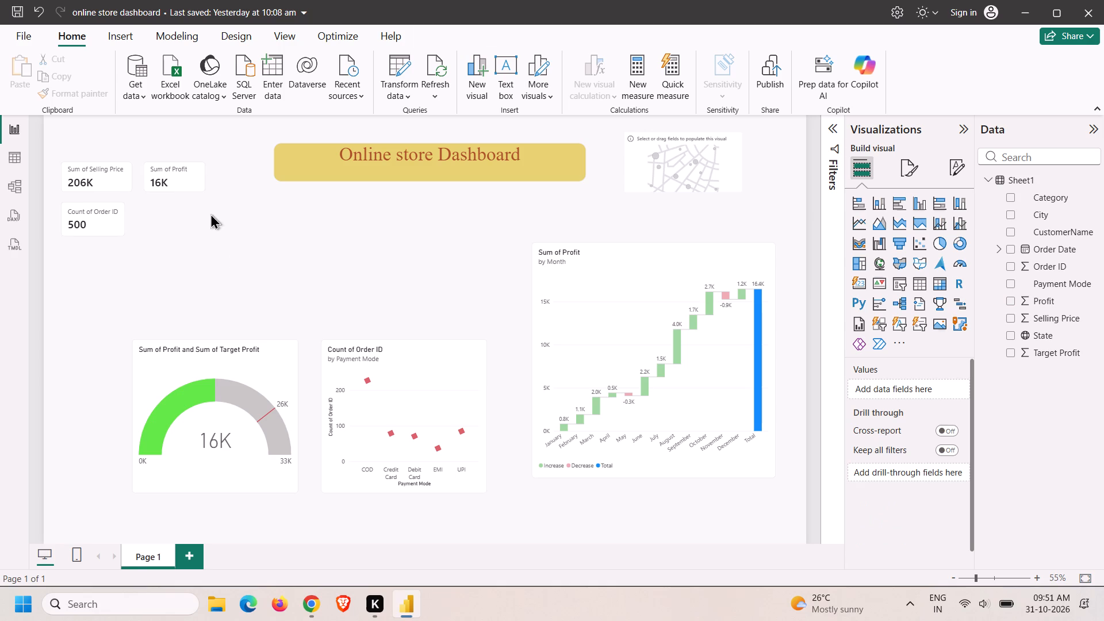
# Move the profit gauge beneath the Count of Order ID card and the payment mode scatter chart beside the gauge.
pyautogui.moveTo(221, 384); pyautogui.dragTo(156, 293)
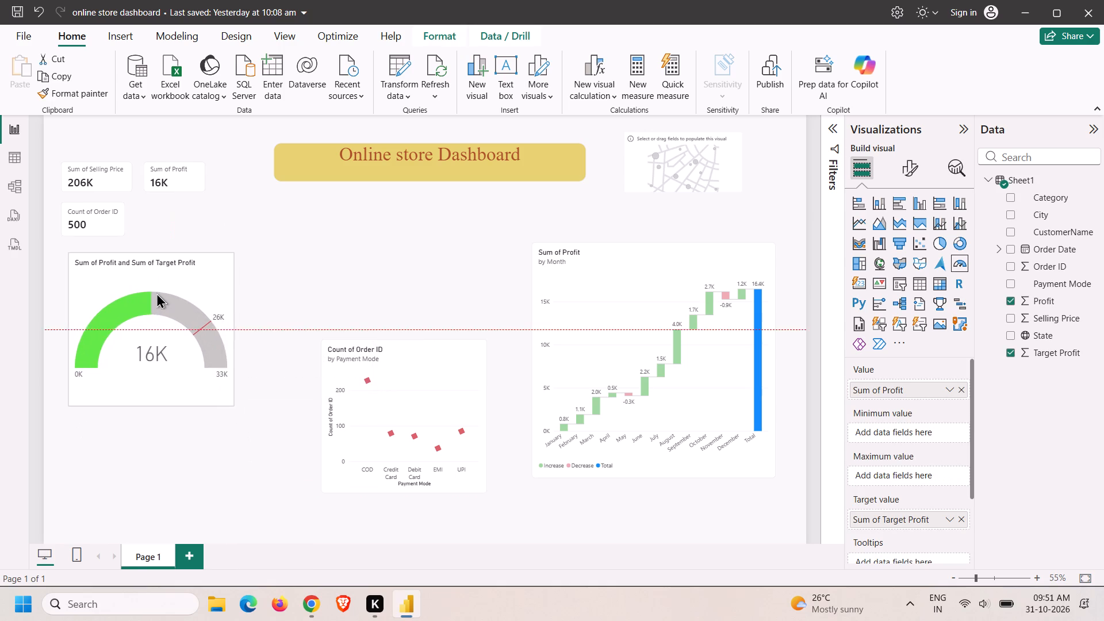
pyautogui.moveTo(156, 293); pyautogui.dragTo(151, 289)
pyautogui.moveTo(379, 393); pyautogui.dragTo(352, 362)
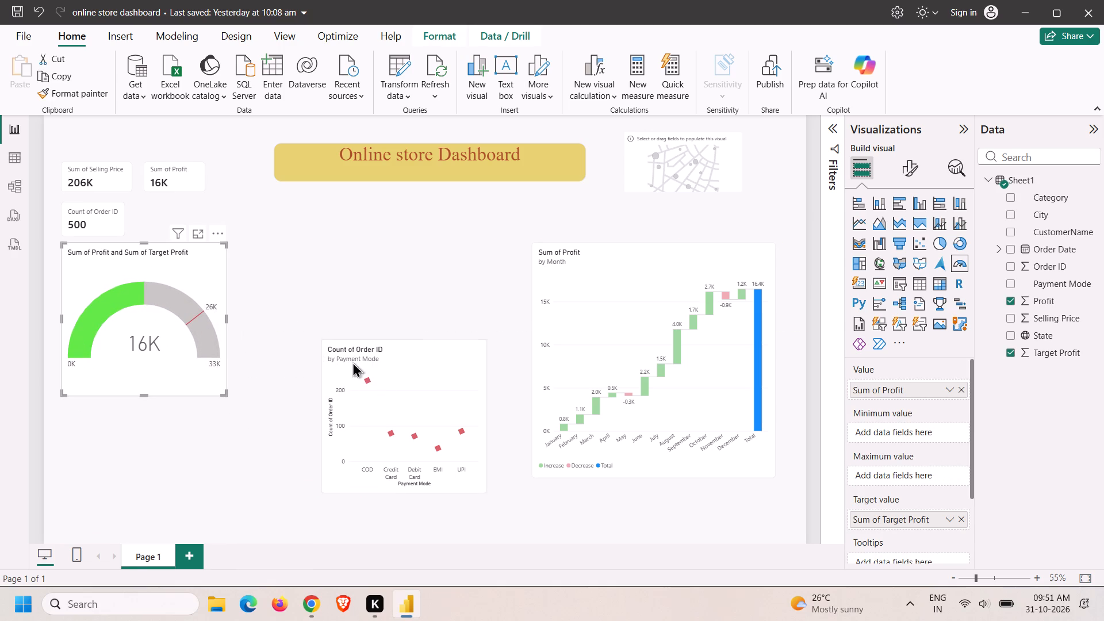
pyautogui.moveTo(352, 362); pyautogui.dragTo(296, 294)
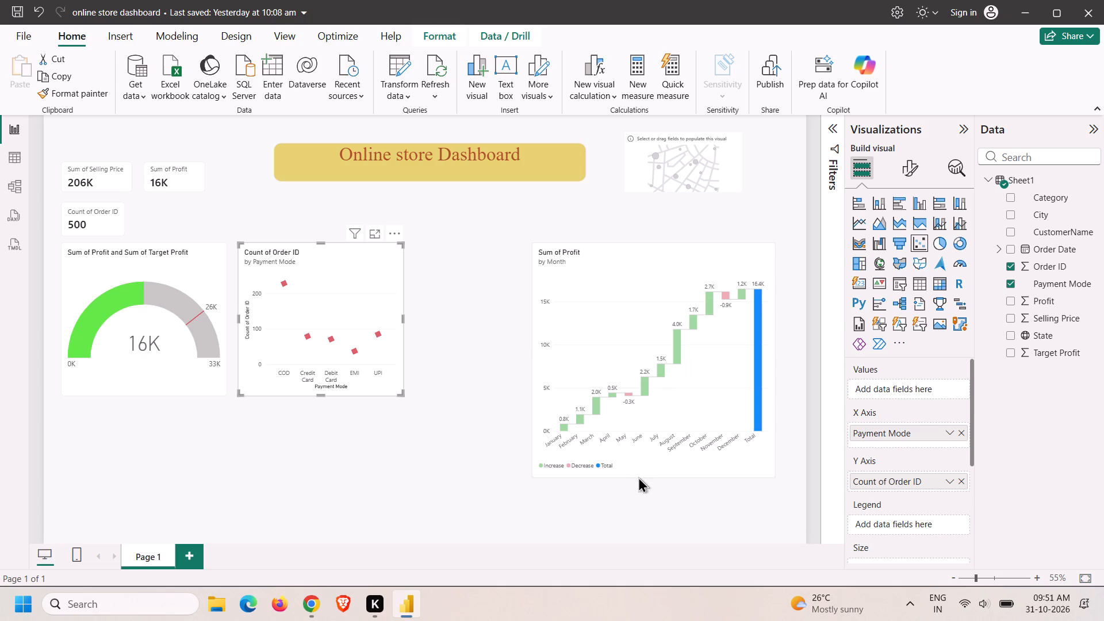
# Move the profit gauge right of the Count of Order ID card and the payment mode scatter chart beside it, aligning their top edges.
pyautogui.moveTo(346, 306); pyautogui.dragTo(421, 258)
pyautogui.moveTo(134, 303); pyautogui.dragTo(205, 258)
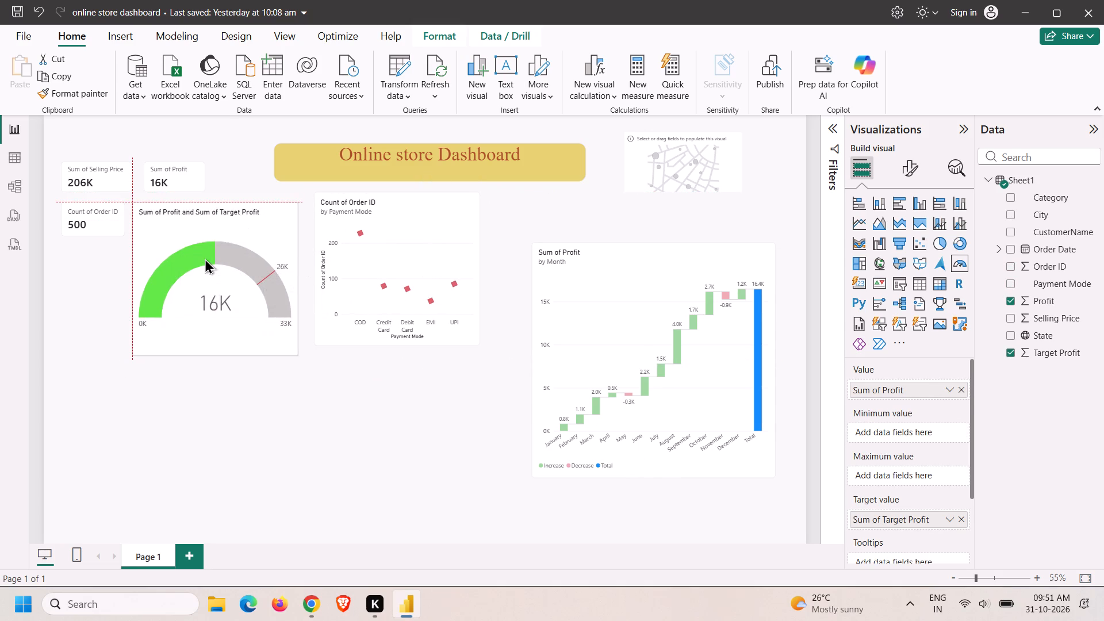
pyautogui.moveTo(205, 258); pyautogui.dragTo(212, 258)
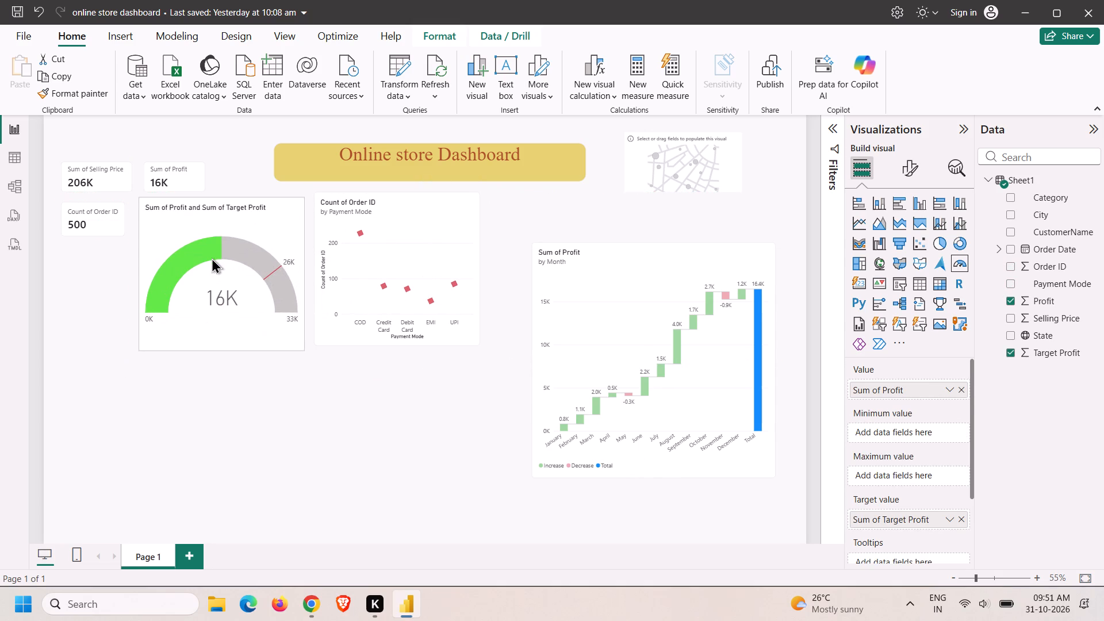
pyautogui.moveTo(212, 258); pyautogui.dragTo(208, 263)
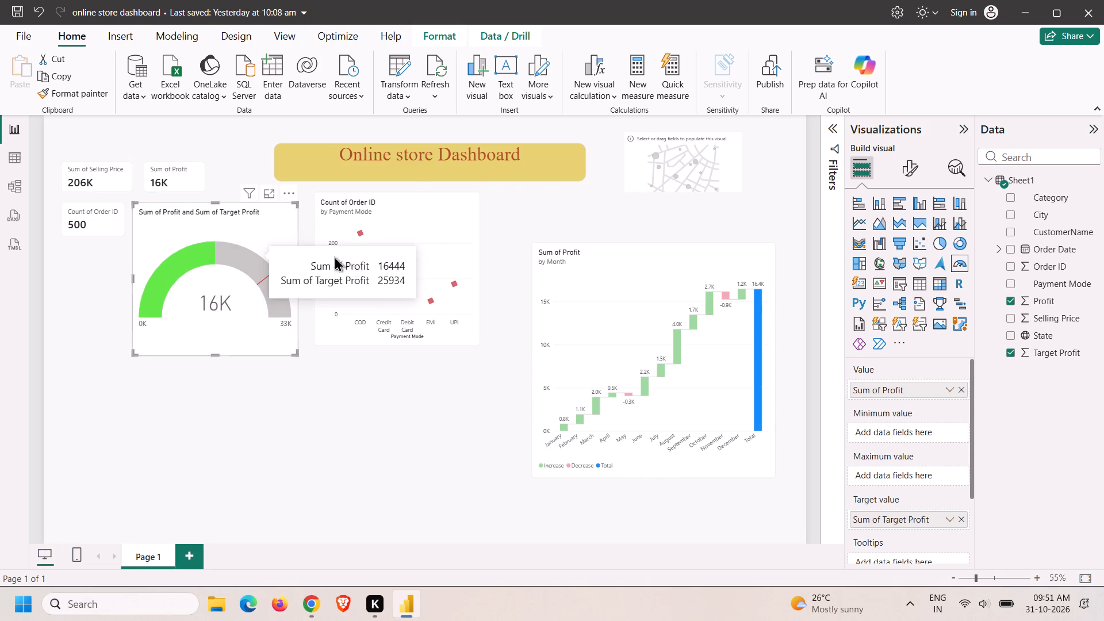
pyautogui.moveTo(393, 260); pyautogui.dragTo(391, 279)
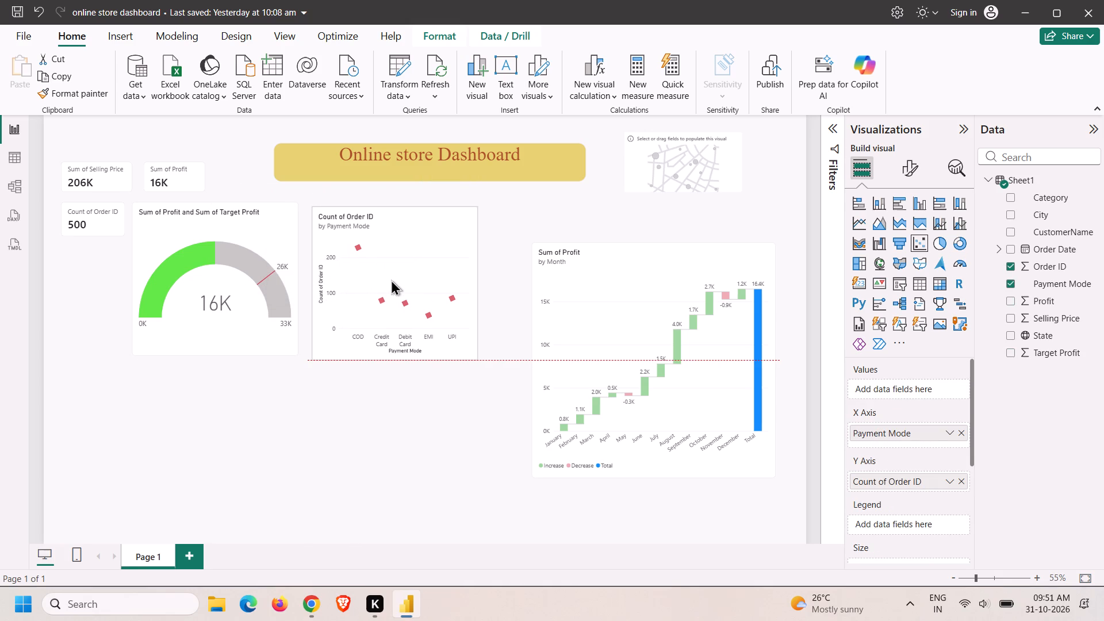
pyautogui.moveTo(391, 279); pyautogui.dragTo(390, 271)
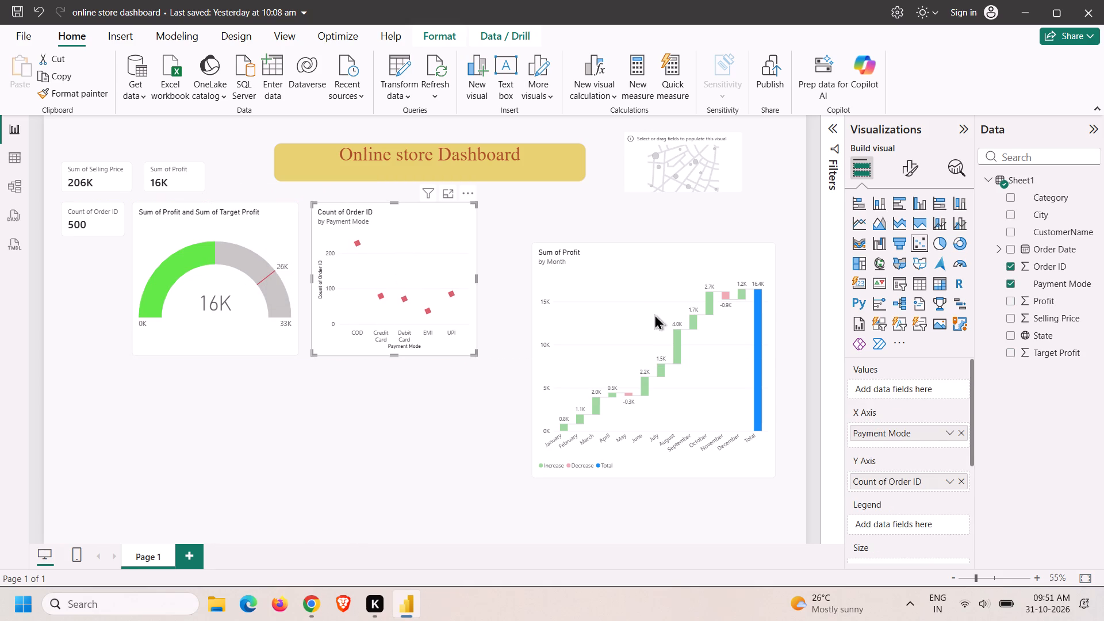
# Move the Sum of Profit by Month waterfall chart right of the scatter chart, aligned with its top edge.
pyautogui.moveTo(664, 323); pyautogui.dragTo(221, 482)
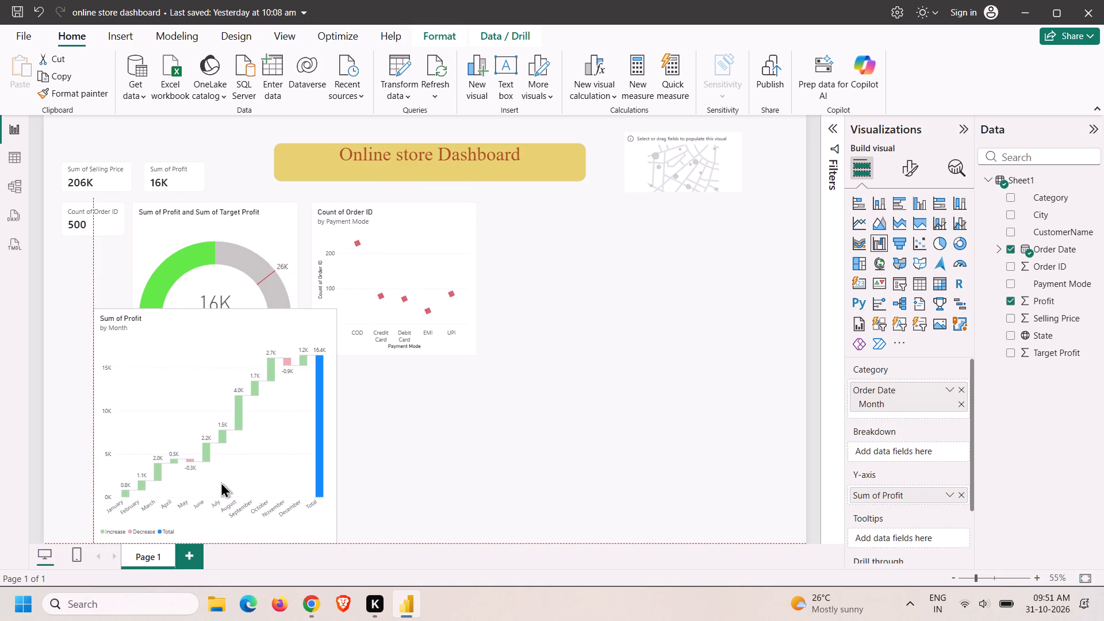
pyautogui.moveTo(221, 482); pyautogui.dragTo(640, 282)
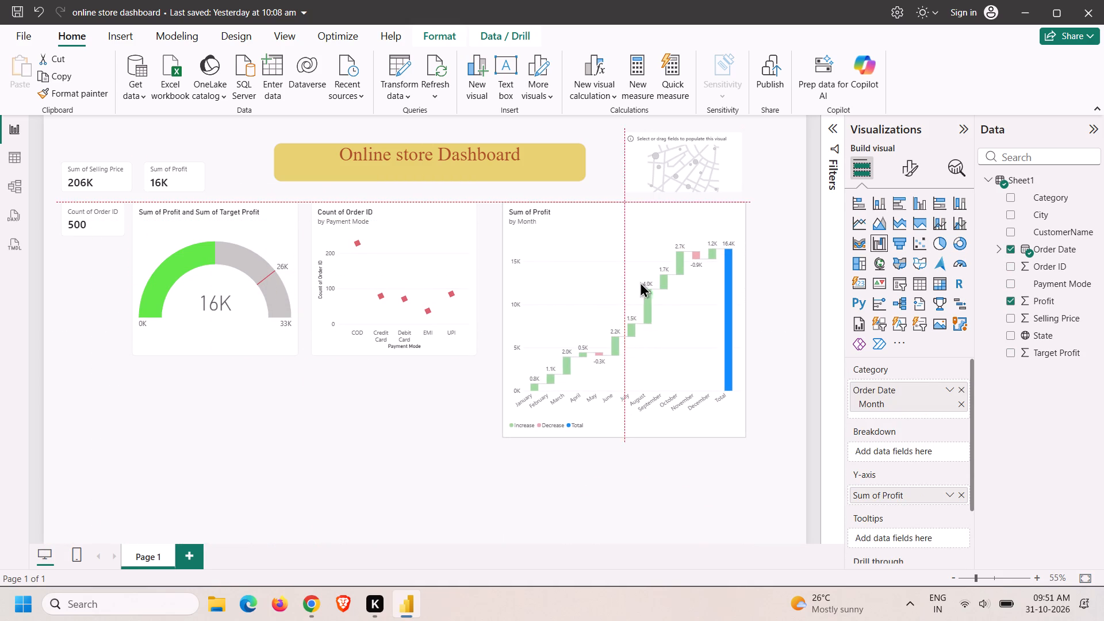
pyautogui.moveTo(640, 282); pyautogui.dragTo(640, 281)
# Move the empty map visual into the free space below the gauge and scatter chart.
pyautogui.moveTo(681, 163); pyautogui.dragTo(377, 439)
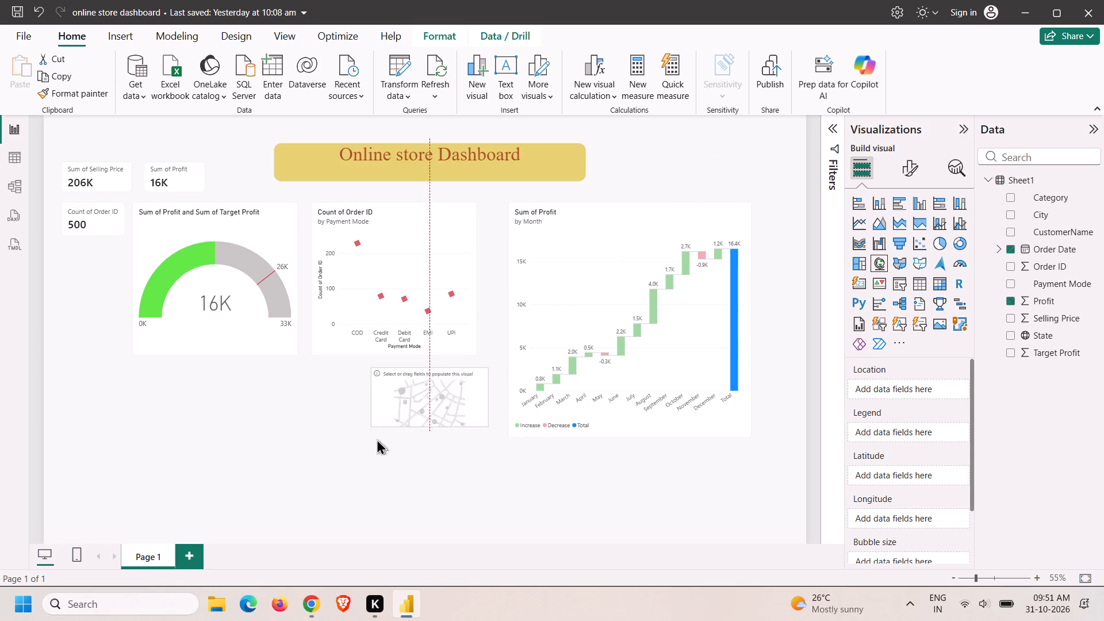
pyautogui.moveTo(377, 439); pyautogui.dragTo(286, 442)
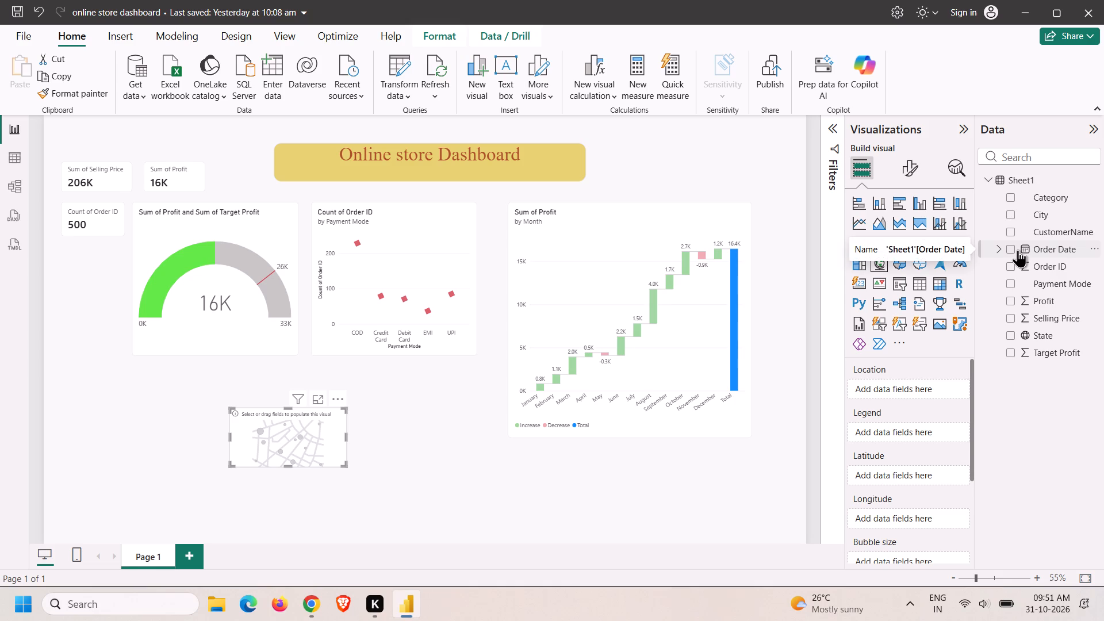
# Assign the State field as the map visual's Location.
pyautogui.moveTo(1027, 333); pyautogui.dragTo(973, 352)
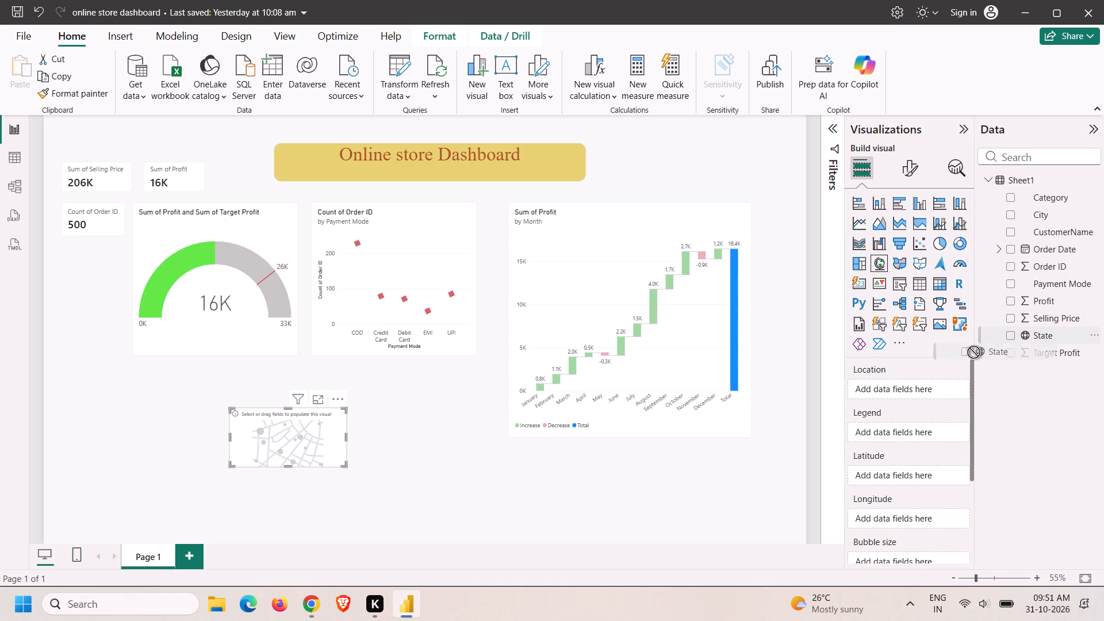
pyautogui.moveTo(973, 352); pyautogui.dragTo(921, 386)
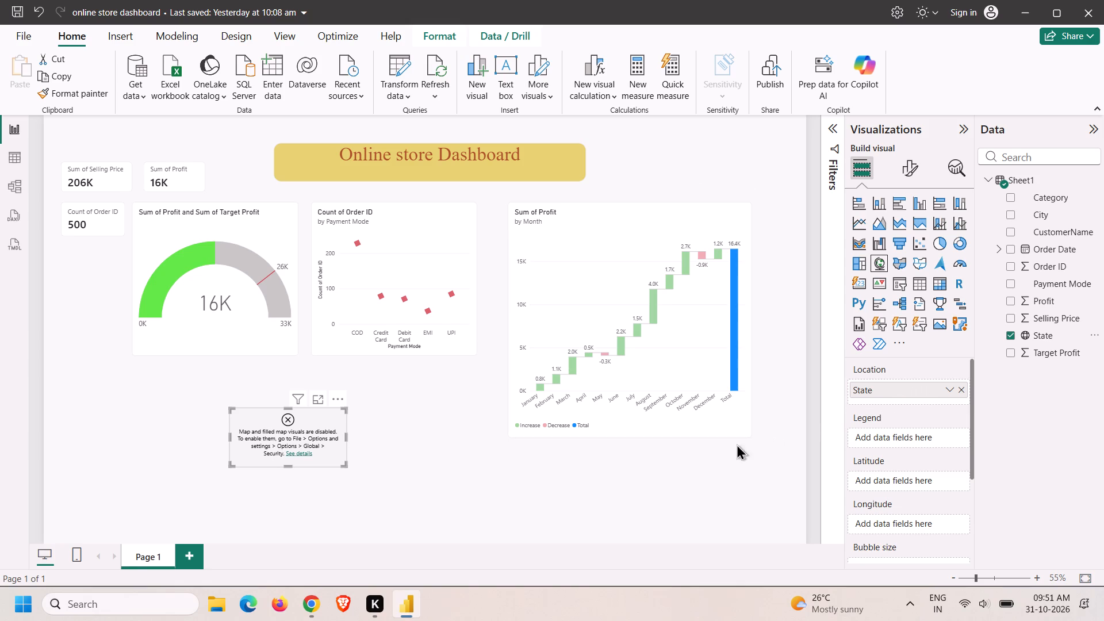
# Open the Options dialog from Options and settings.
pyautogui.click(26, 39)
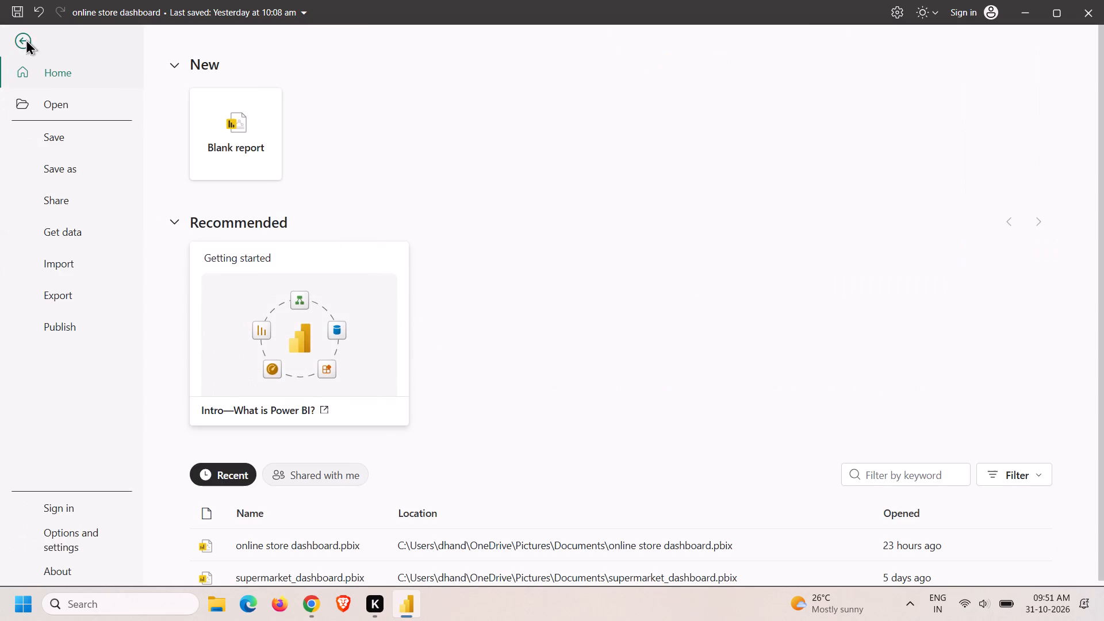
pyautogui.click(82, 539)
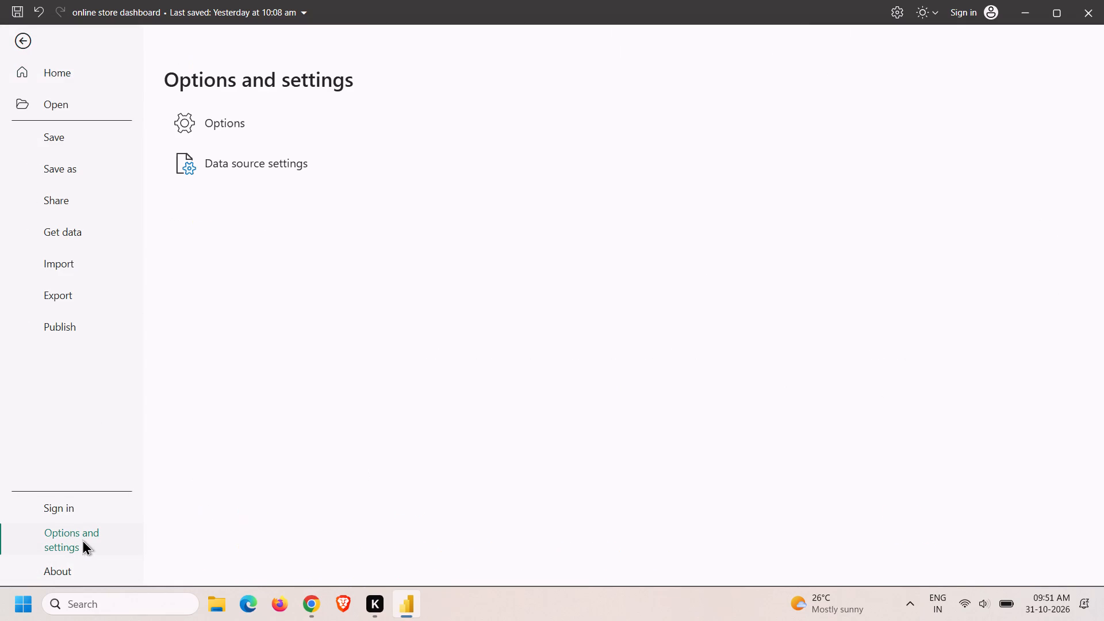
pyautogui.click(254, 118)
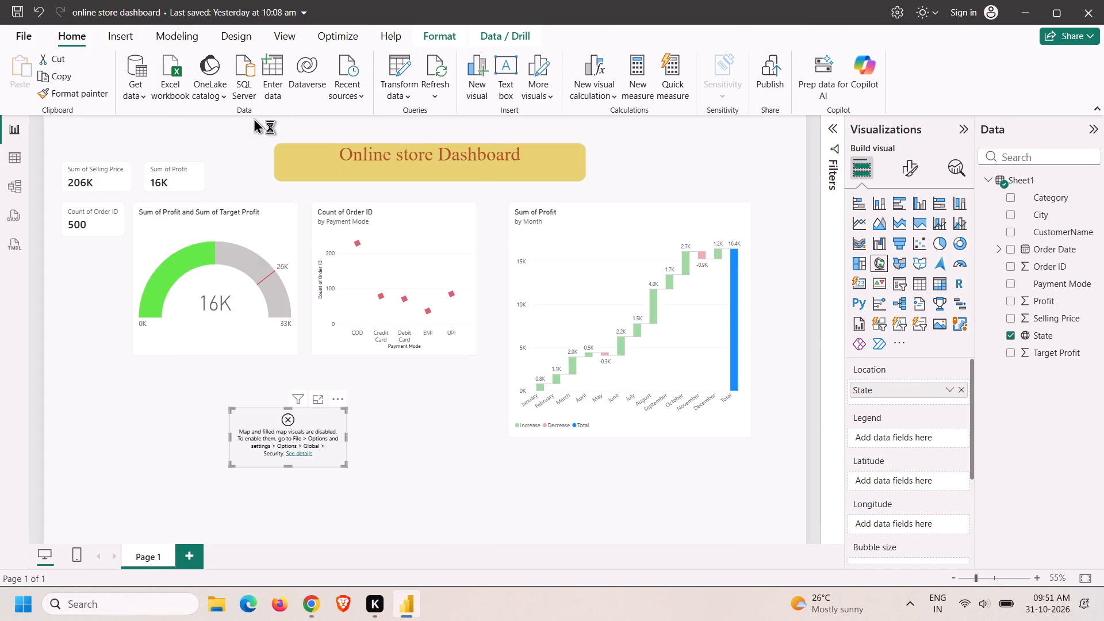
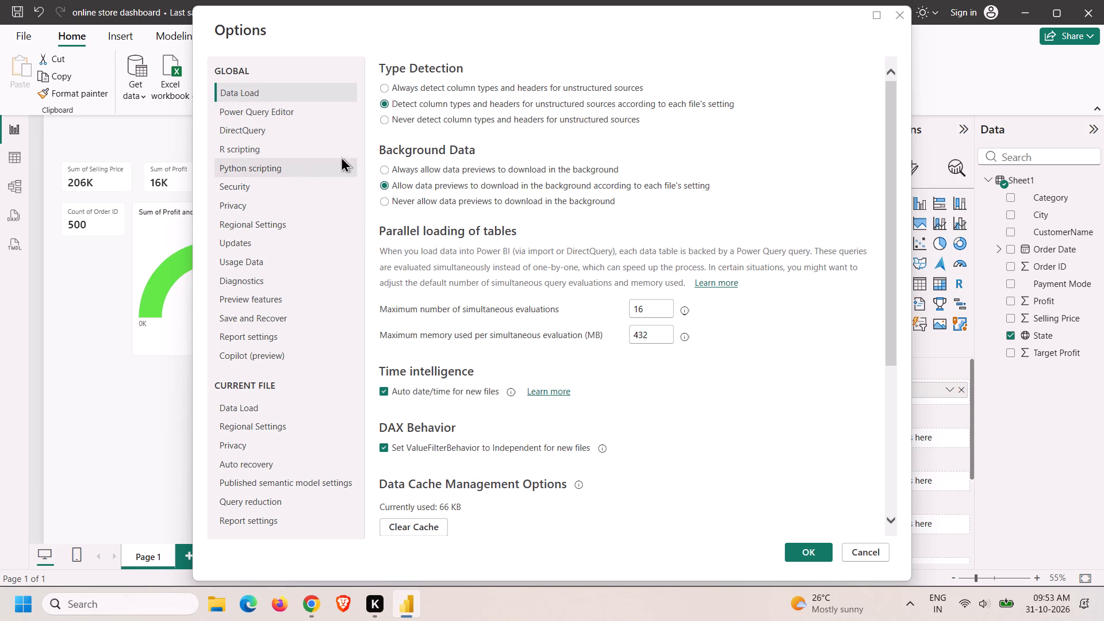
# Enable the use of Map and Filled Map visuals in the global Security options and apply the change.
pyautogui.click(255, 187)
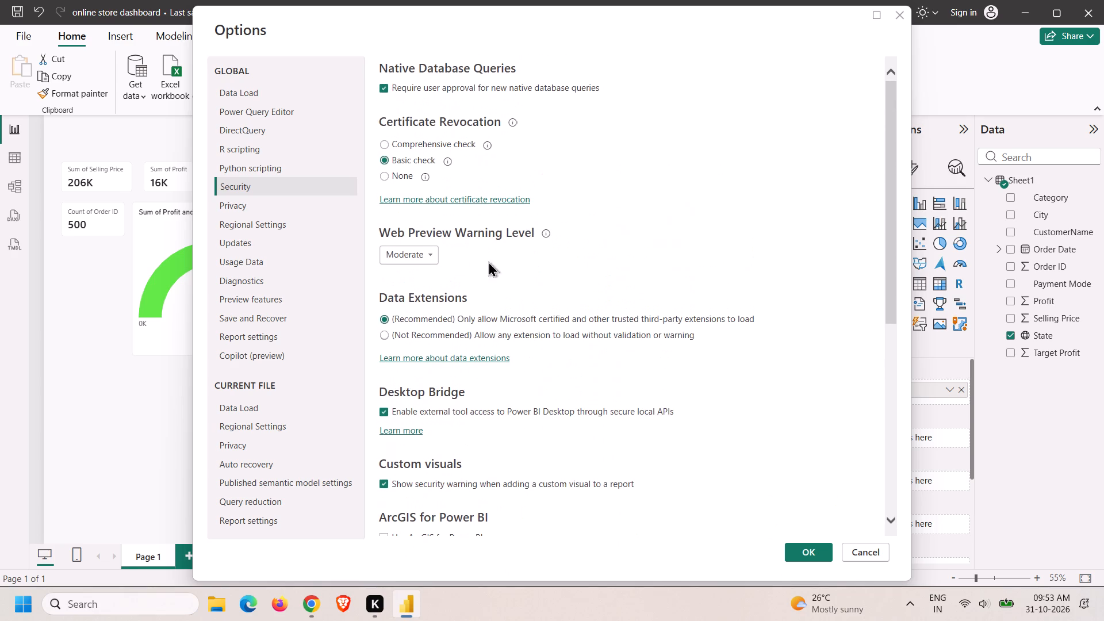
pyautogui.scroll(-1, 523, 345)
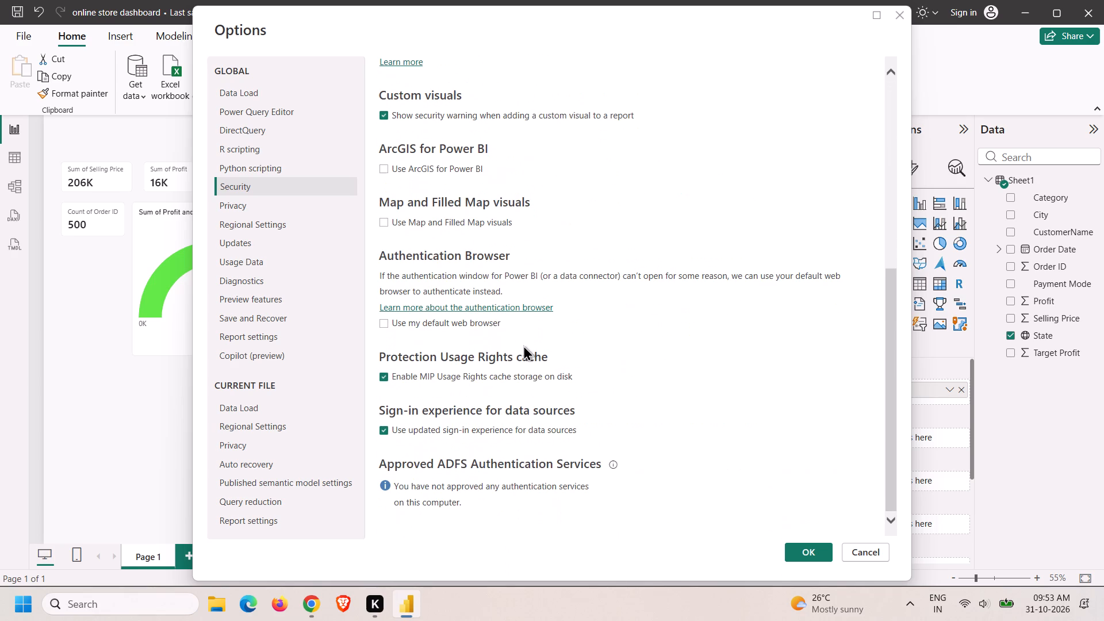
pyautogui.scroll(-1, 523, 345)
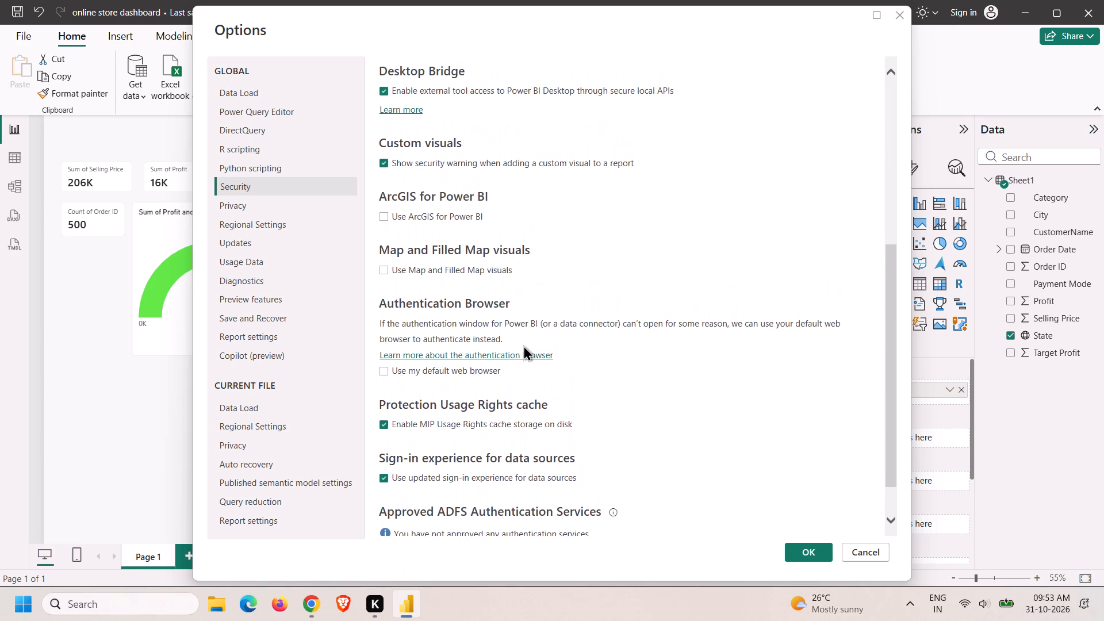
pyautogui.scroll(-1, 523, 345)
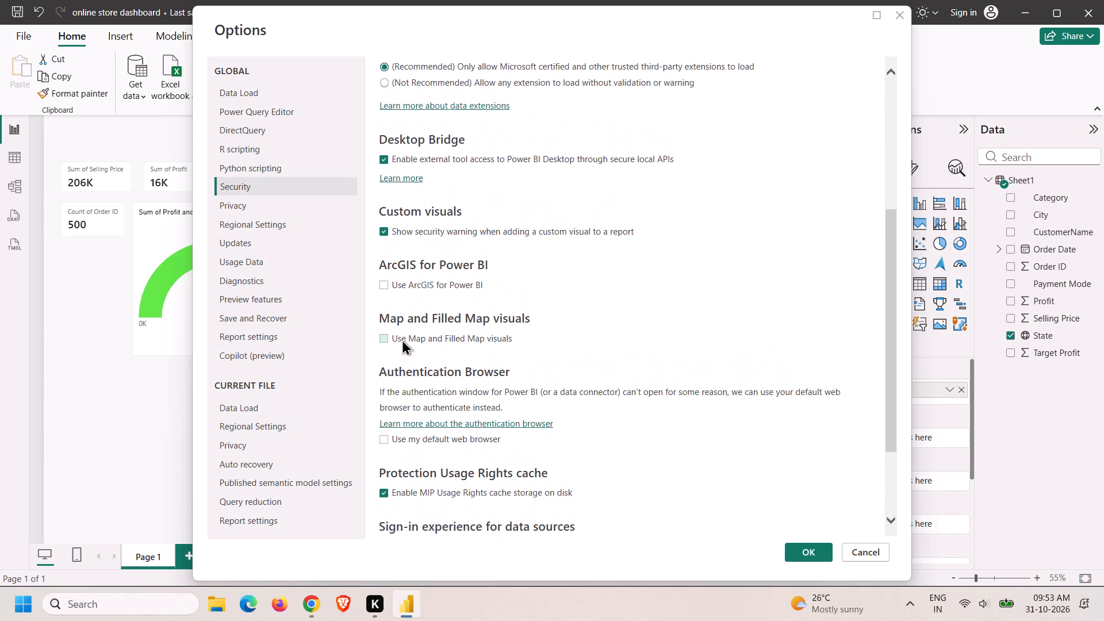
pyautogui.click(379, 338)
pyautogui.scroll(-2, 505, 336)
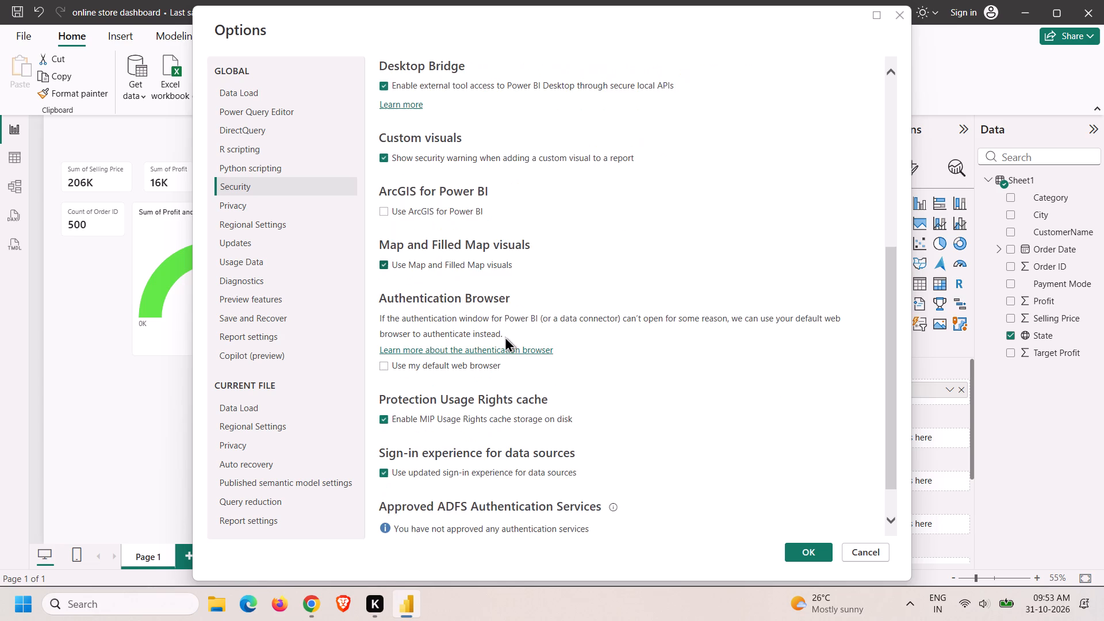
pyautogui.scroll(-2, 505, 336)
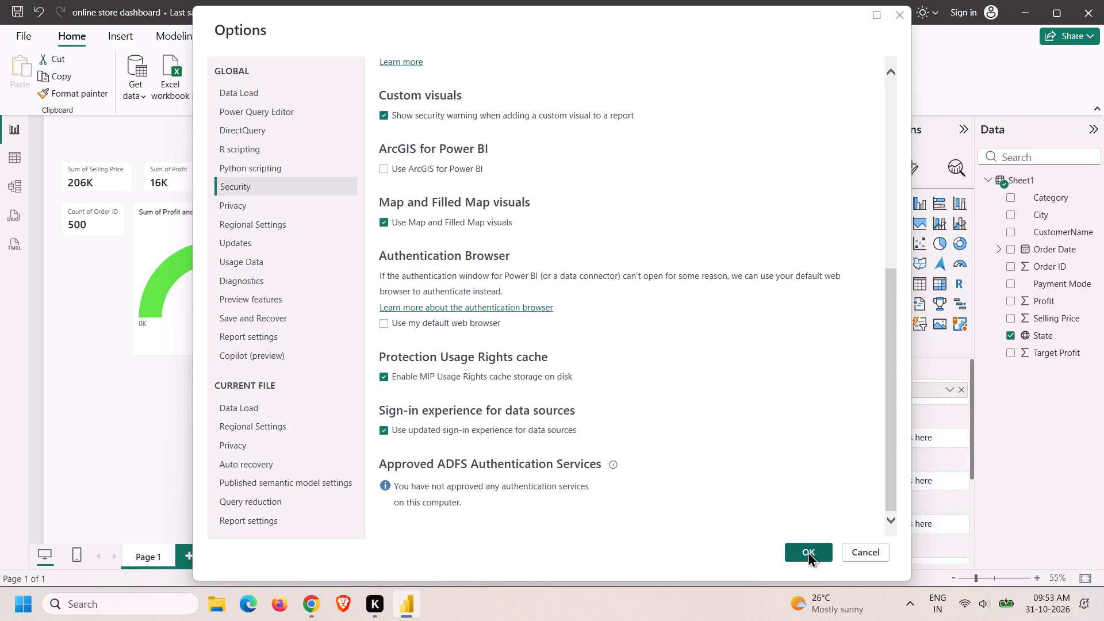
pyautogui.click(808, 551)
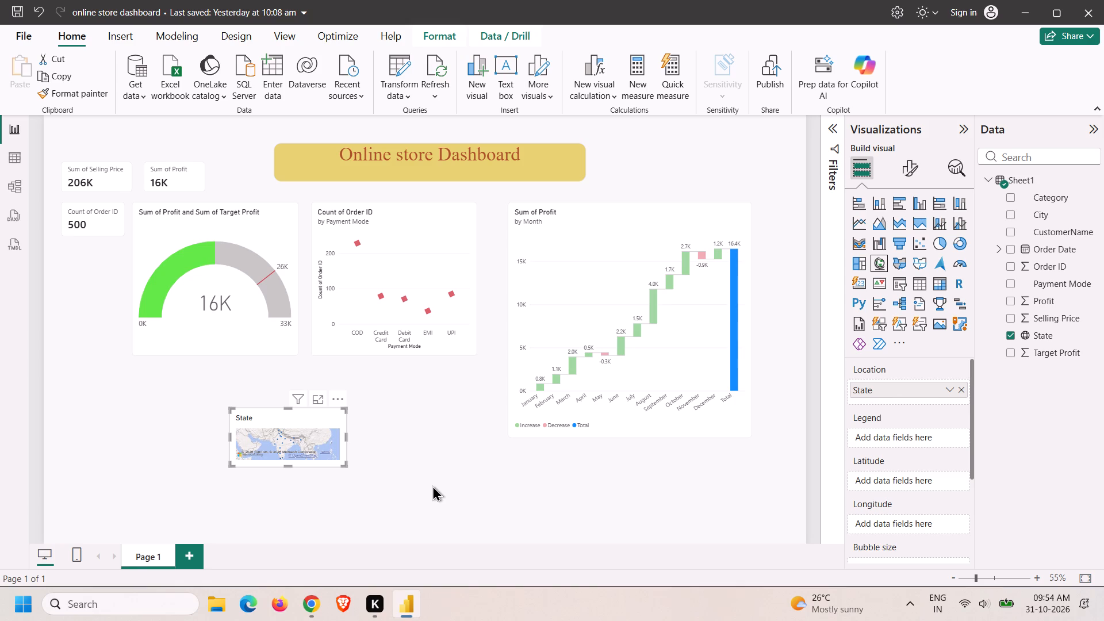
# Enlarge and position the State map to fill the space just below the gauge and scatter charts, matching their combined width.
pyautogui.moveTo(230, 411); pyautogui.dragTo(132, 374)
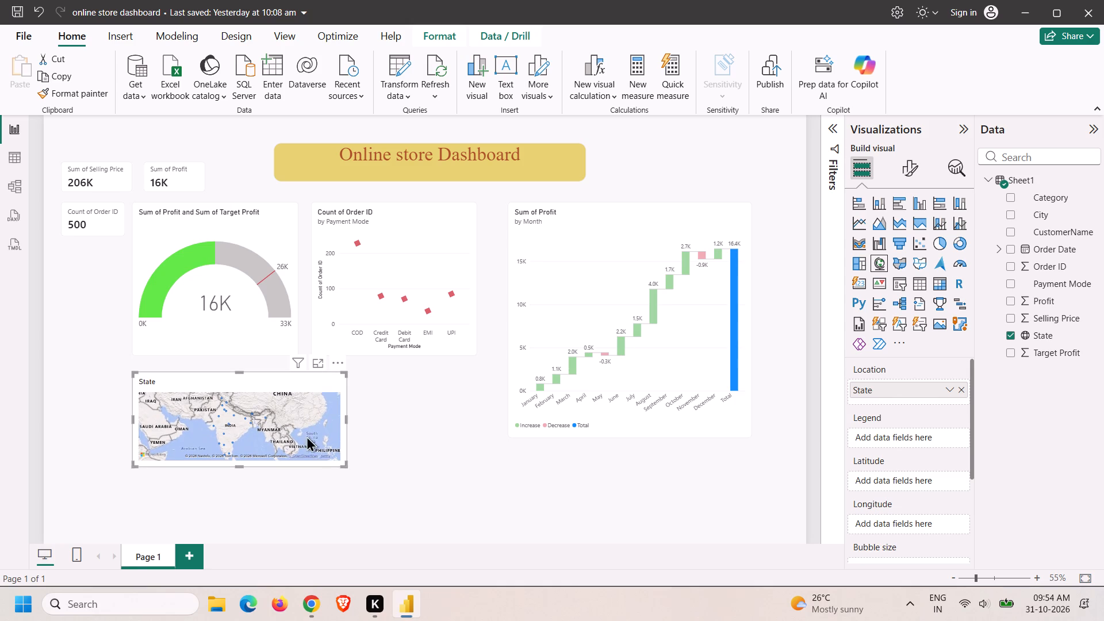
pyautogui.moveTo(343, 466); pyautogui.dragTo(485, 539)
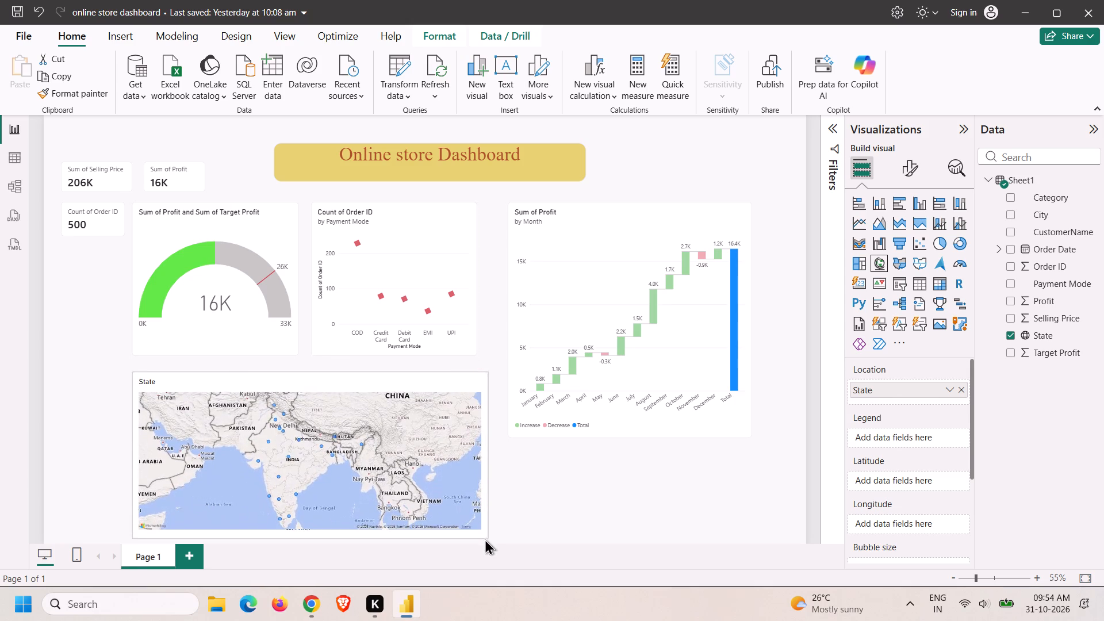
pyautogui.moveTo(485, 539); pyautogui.dragTo(485, 539)
pyautogui.moveTo(283, 435); pyautogui.dragTo(277, 424)
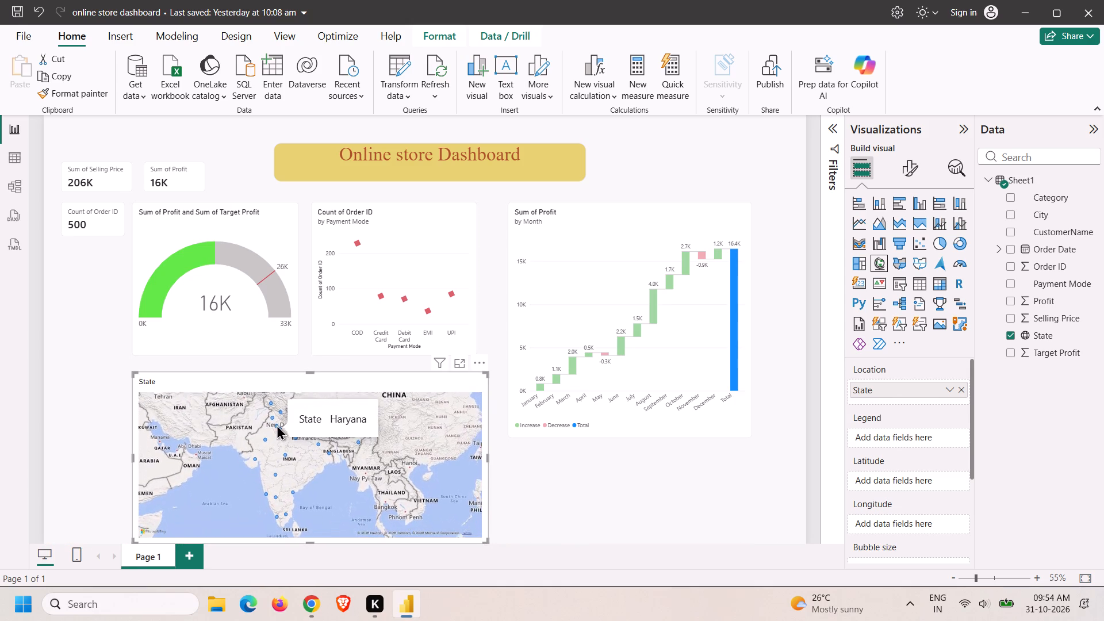
pyautogui.moveTo(277, 424); pyautogui.dragTo(279, 428)
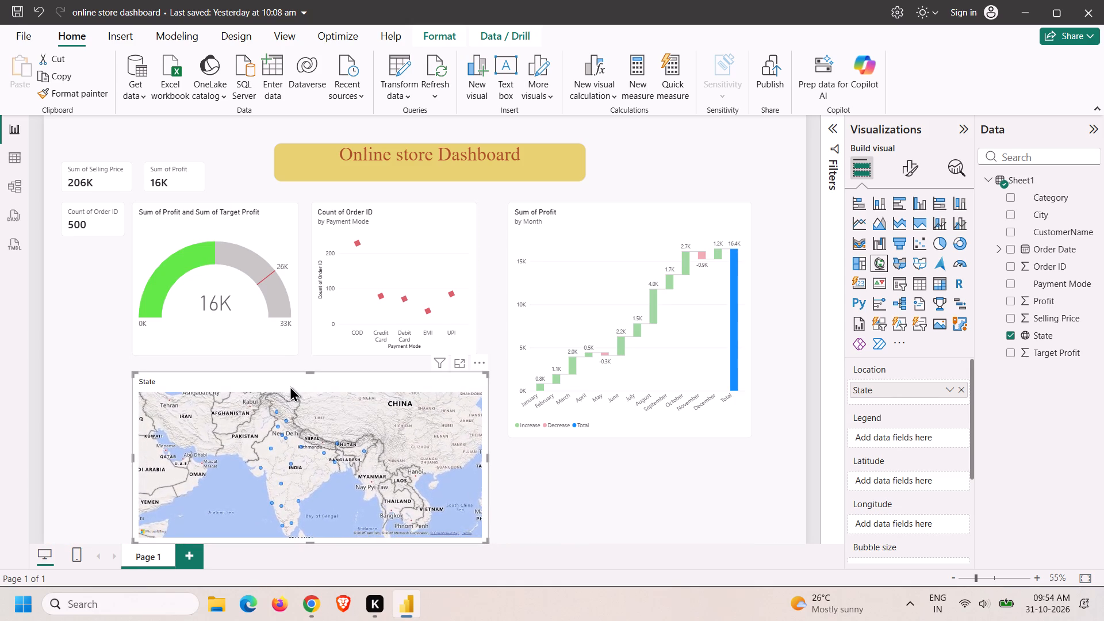
pyautogui.moveTo(290, 386); pyautogui.dragTo(290, 375)
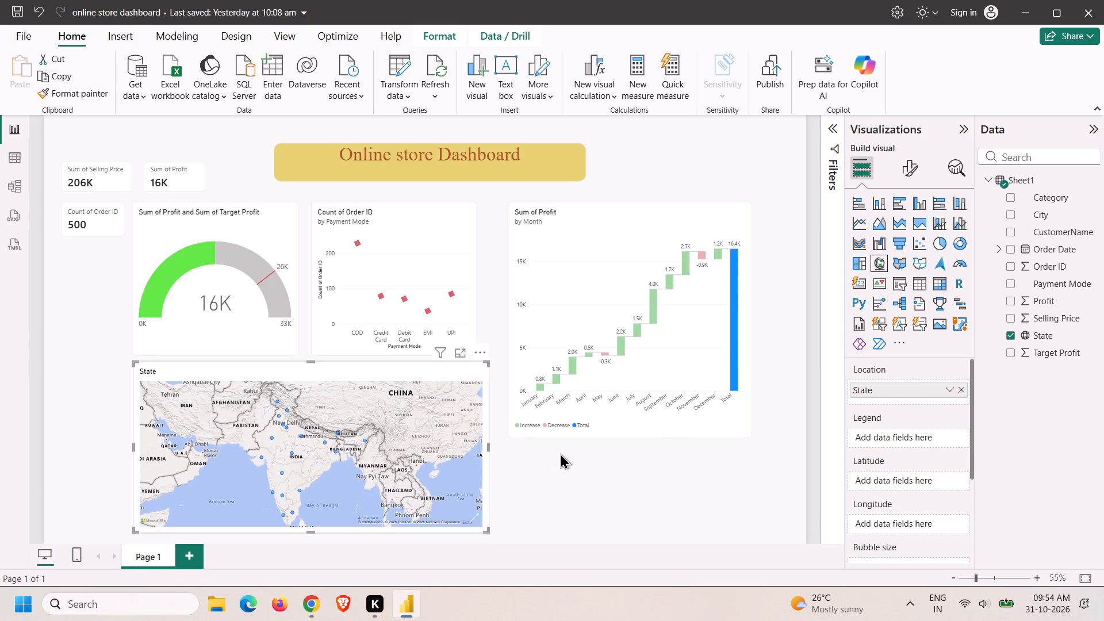
pyautogui.moveTo(482, 363); pyautogui.dragTo(474, 367)
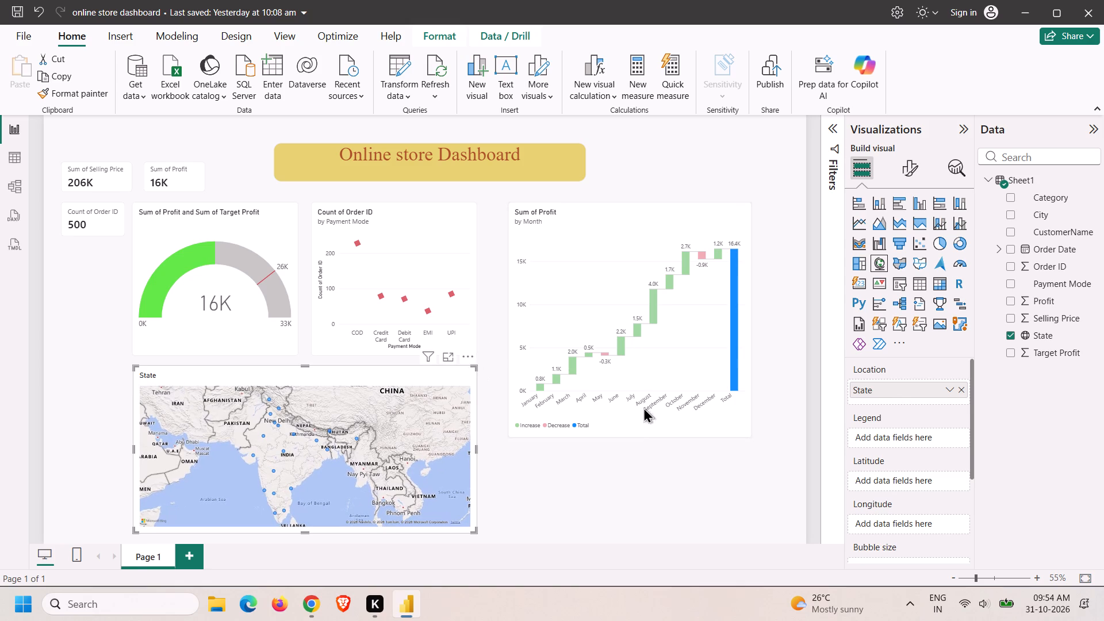
pyautogui.click(578, 479)
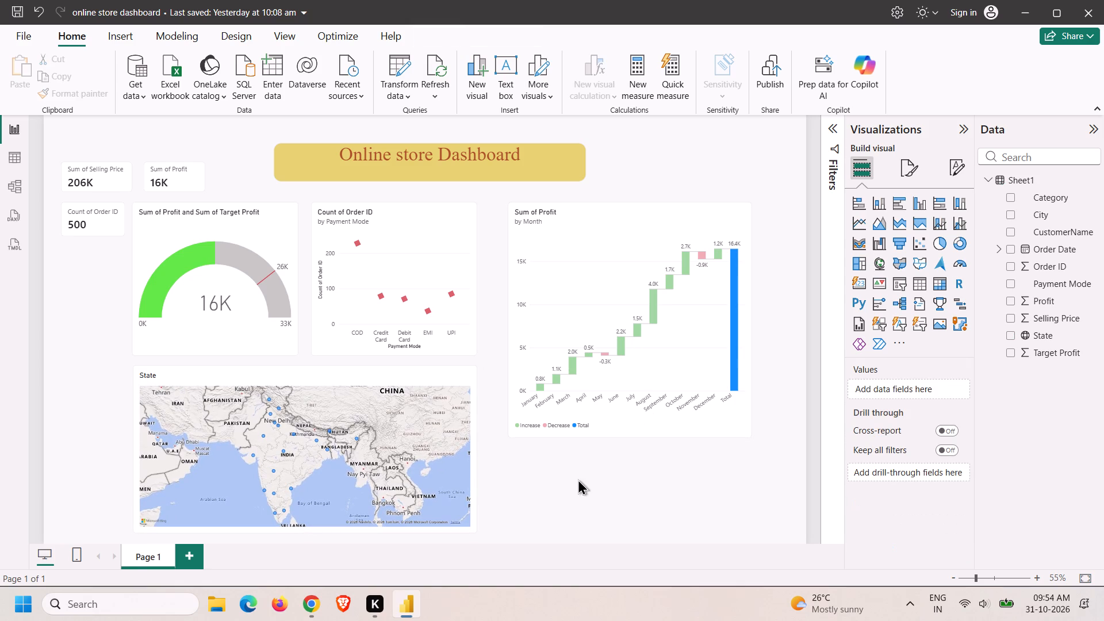
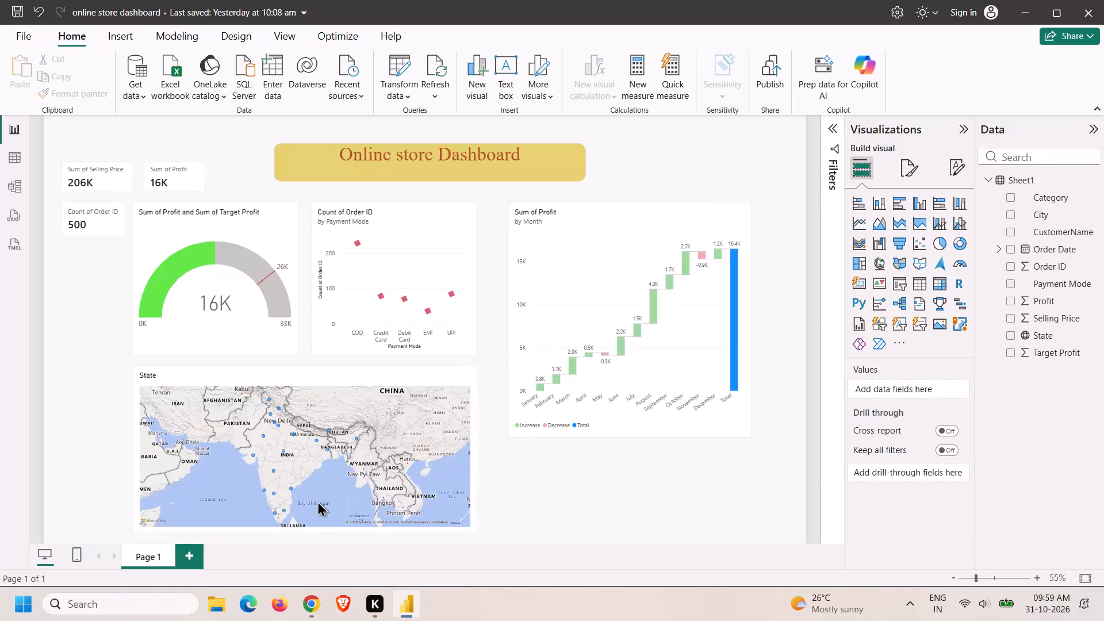
# Select the State map visual below the gauge and scatter charts for further editing.
pyautogui.click(317, 501)
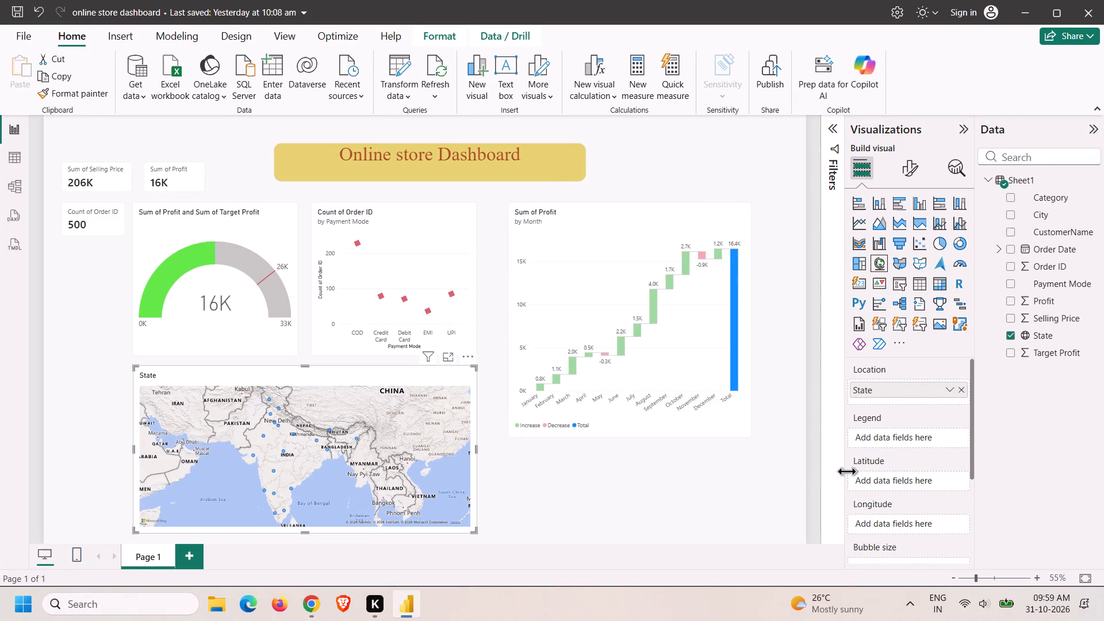
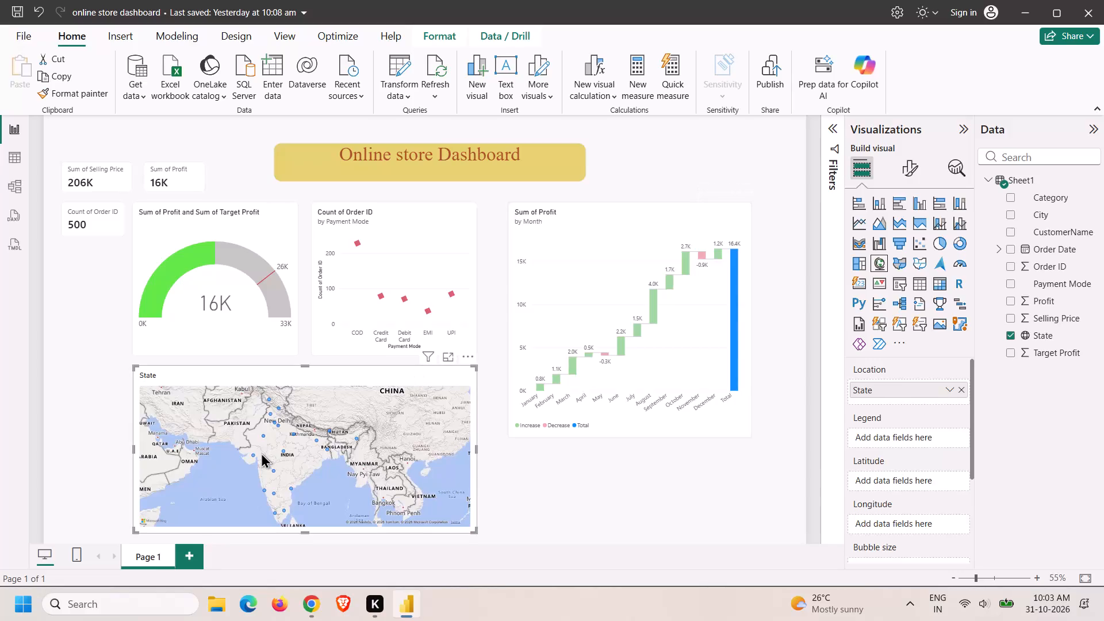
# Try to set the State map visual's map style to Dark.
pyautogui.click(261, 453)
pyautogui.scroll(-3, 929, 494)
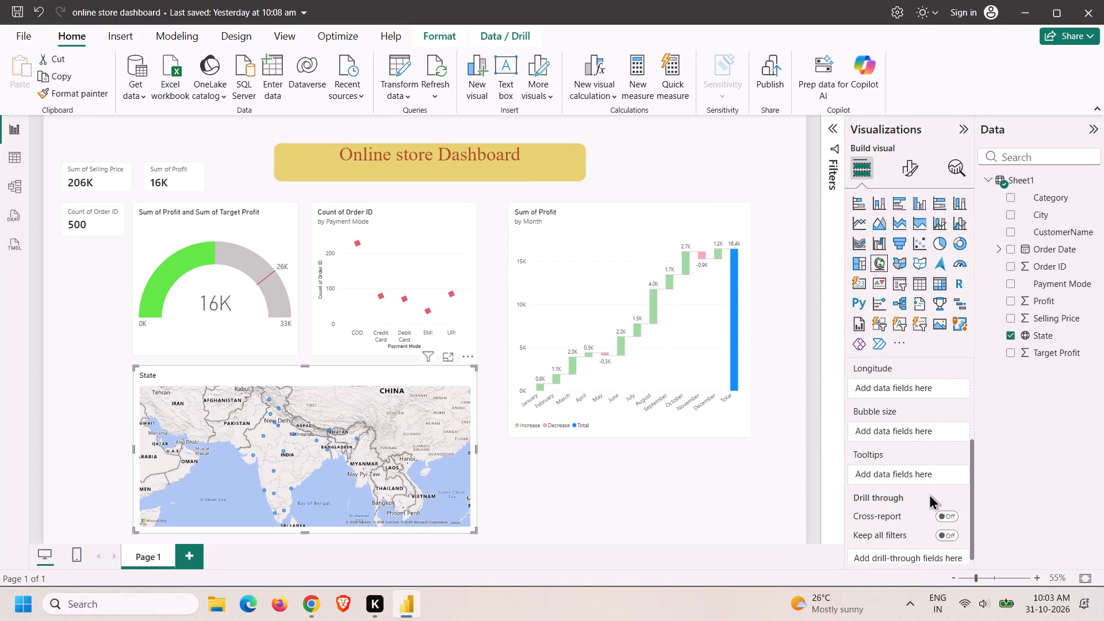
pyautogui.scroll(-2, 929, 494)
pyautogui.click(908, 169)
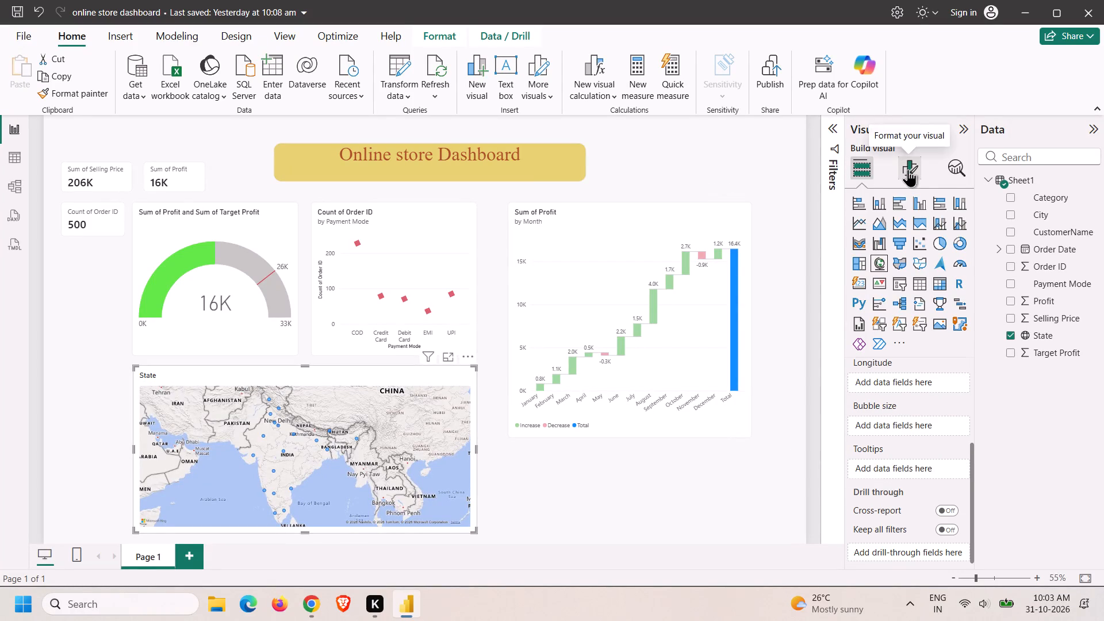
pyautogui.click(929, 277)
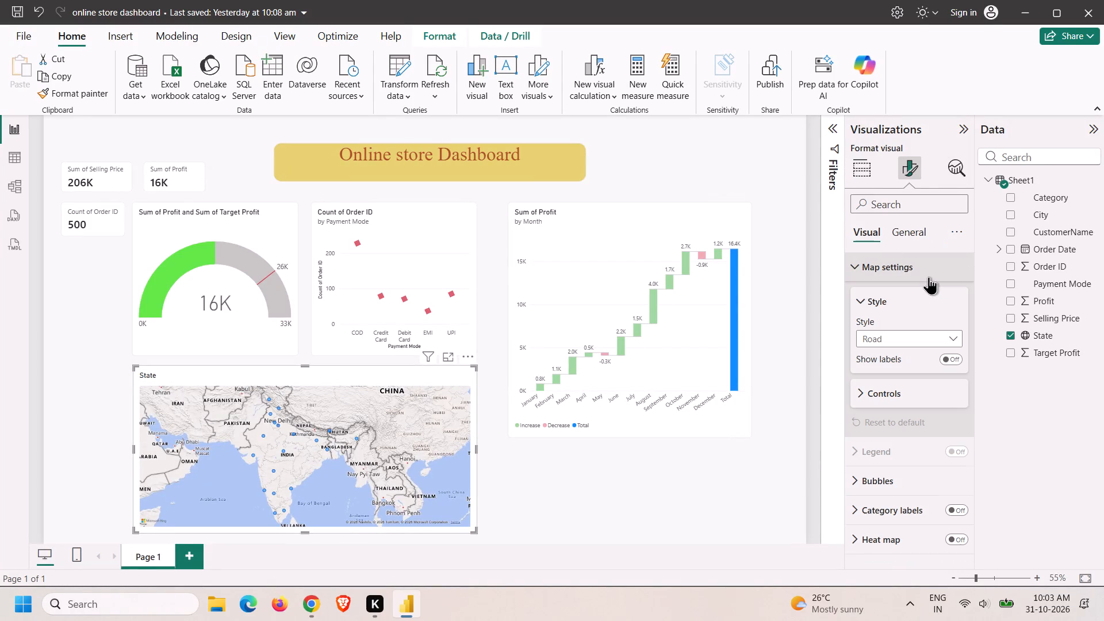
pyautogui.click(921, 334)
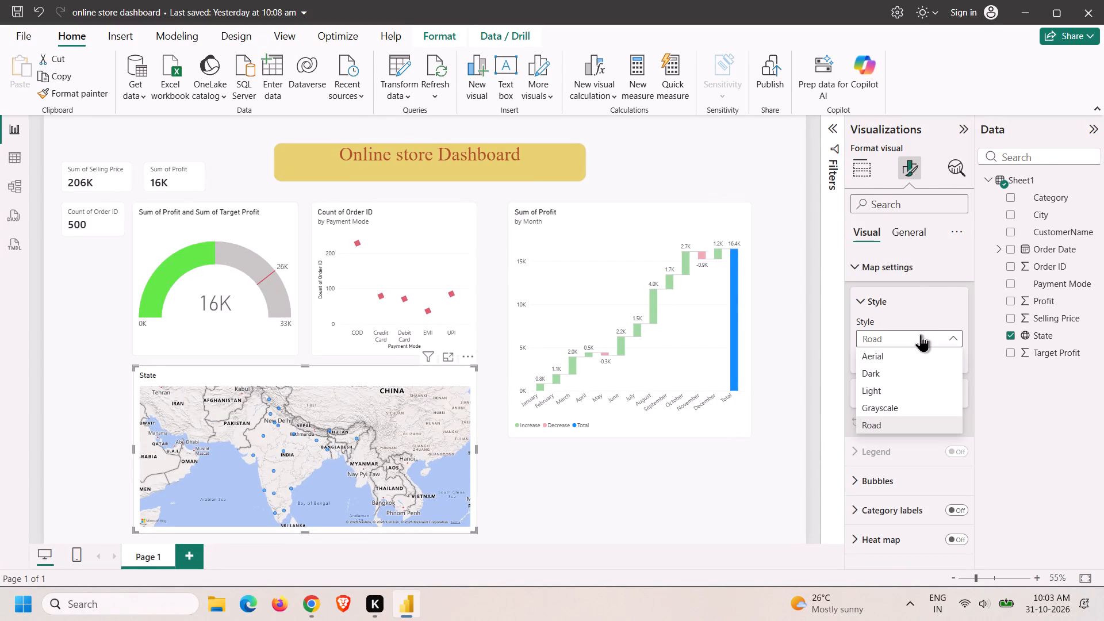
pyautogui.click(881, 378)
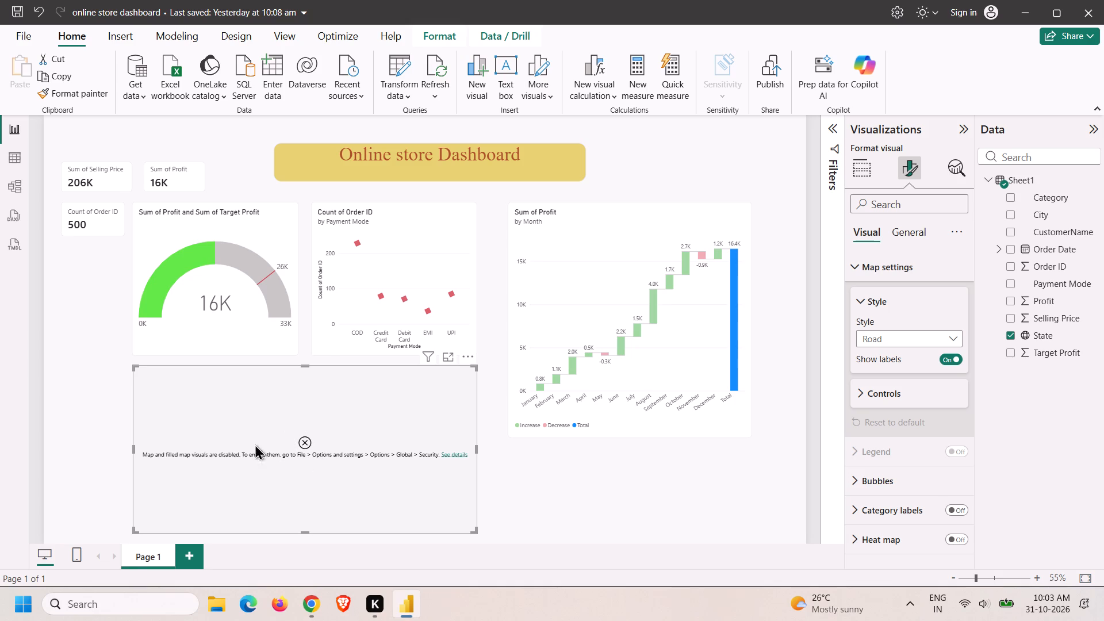
# Check the global Security options for the setting that allows Map and Filled Map visuals.
pyautogui.click(25, 34)
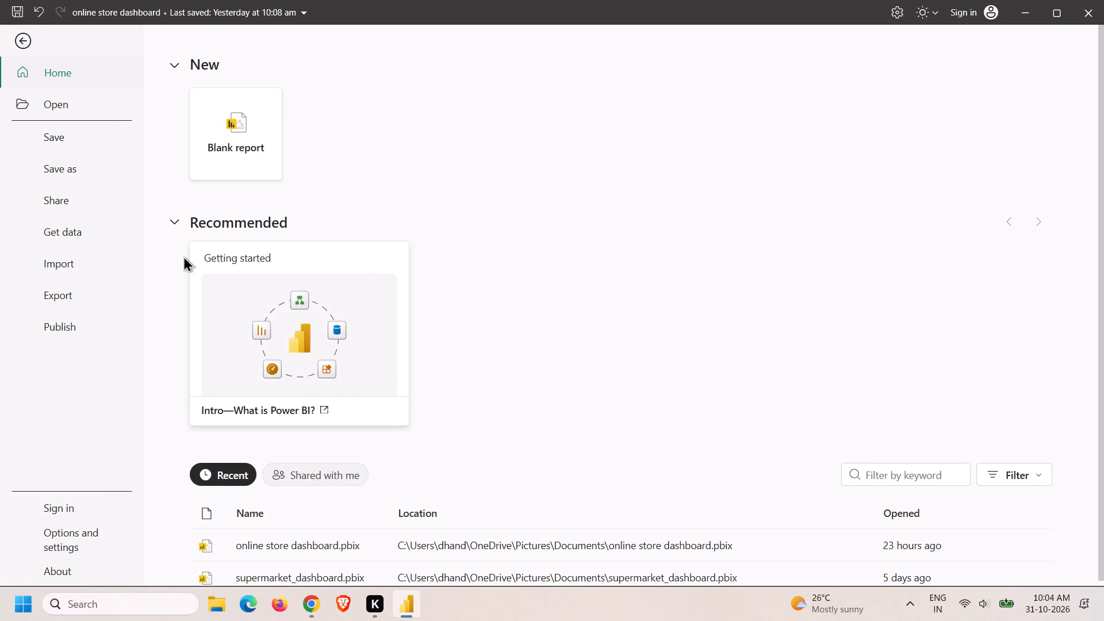
pyautogui.click(45, 532)
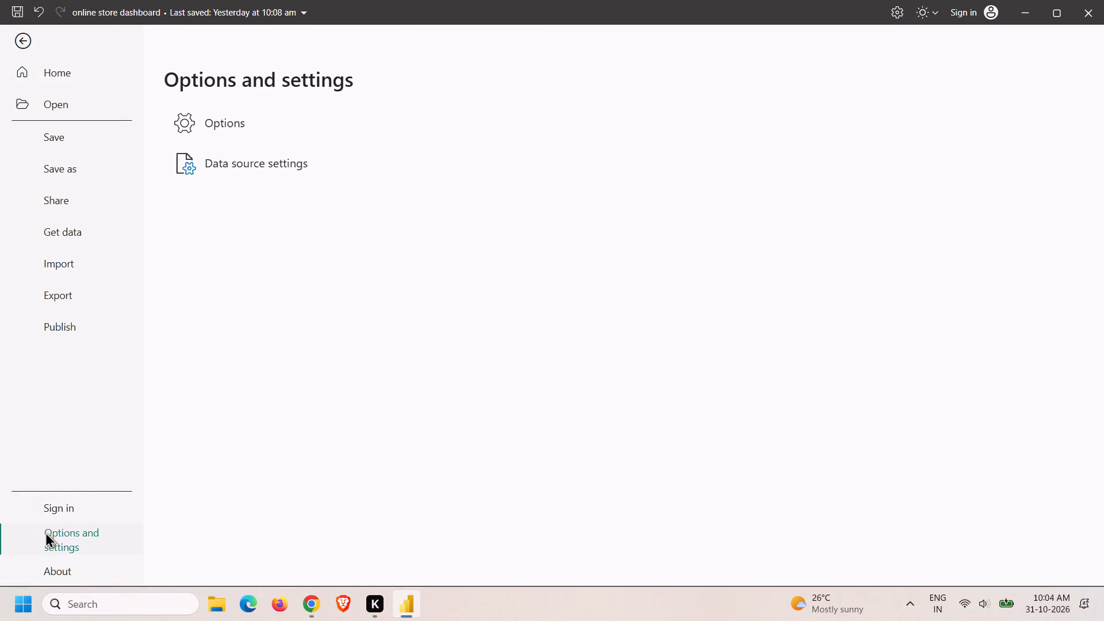
pyautogui.click(274, 137)
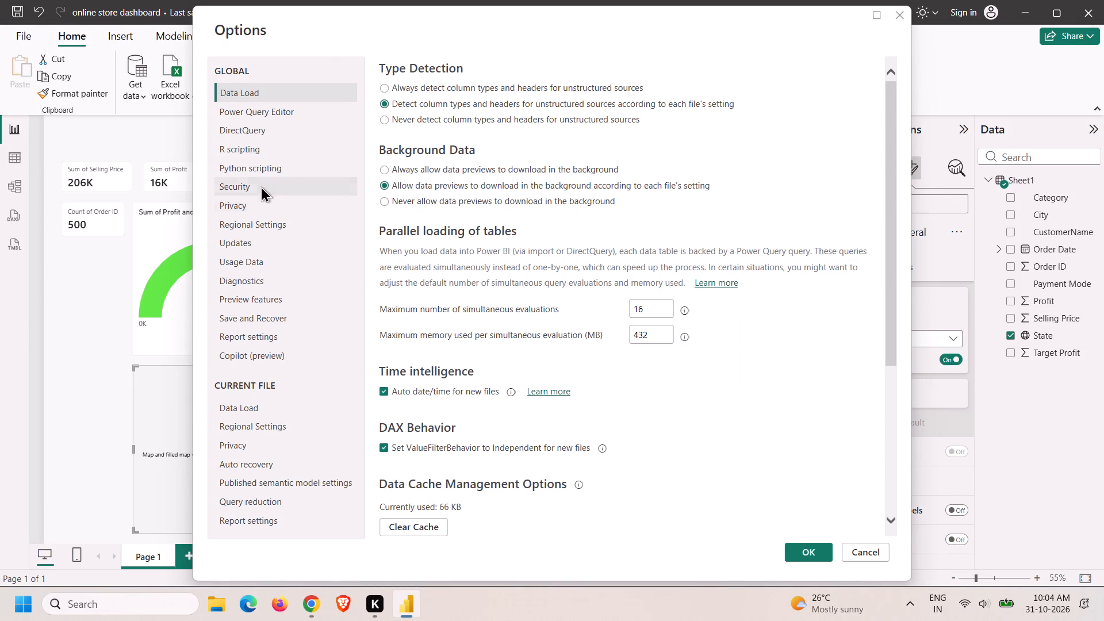
pyautogui.click(259, 185)
pyautogui.scroll(-2, 595, 315)
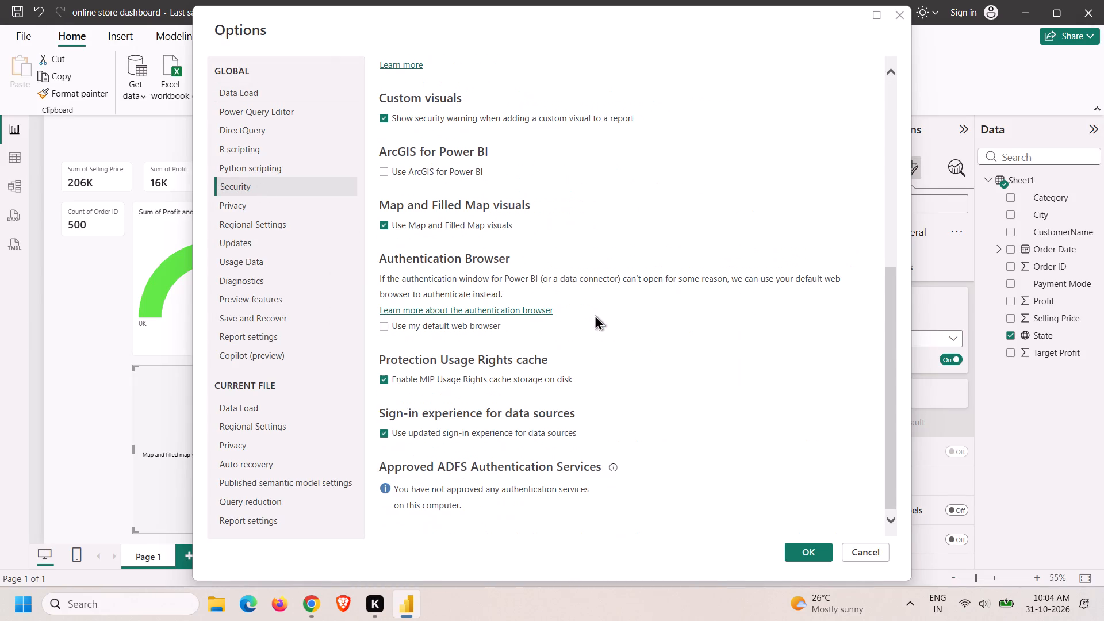
pyautogui.scroll(1, 543, 369)
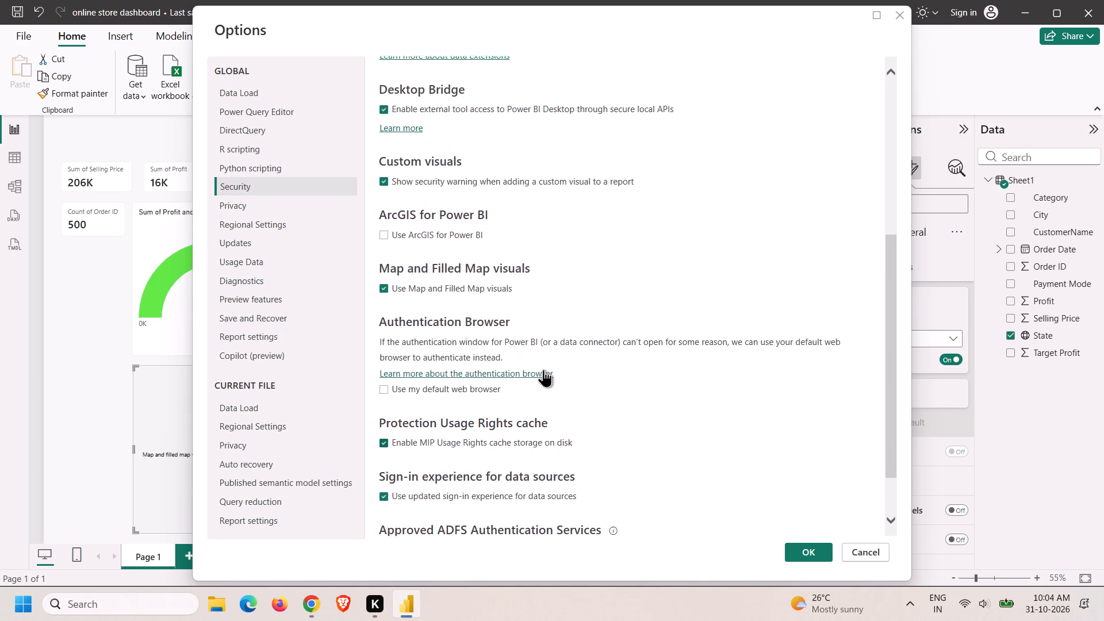
pyautogui.scroll(3, 543, 369)
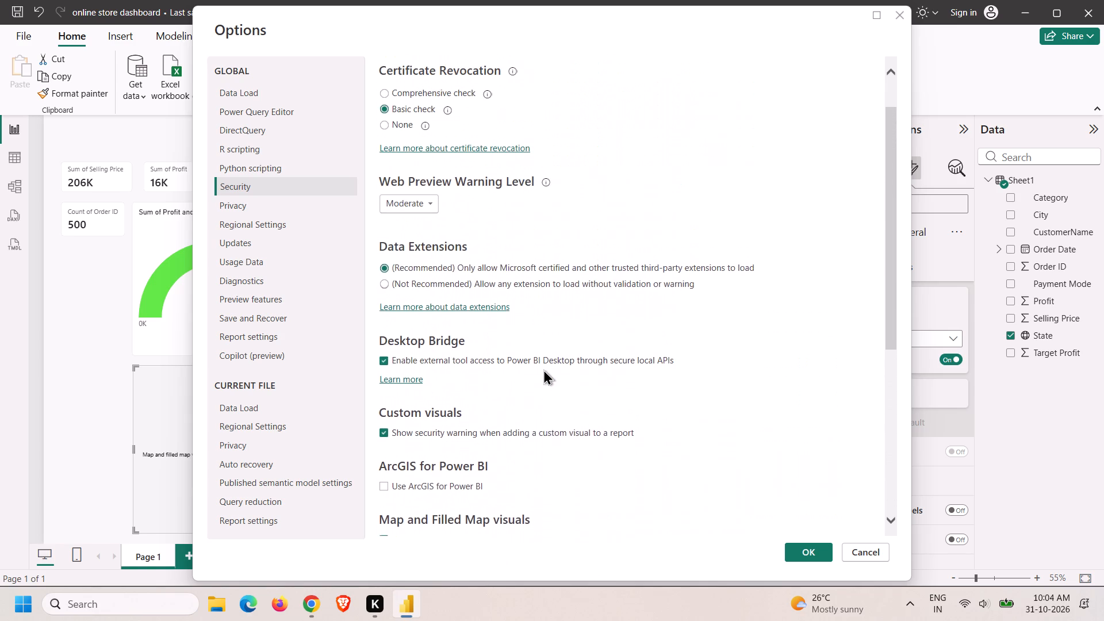
pyautogui.scroll(1, 543, 369)
pyautogui.scroll(-2, 543, 369)
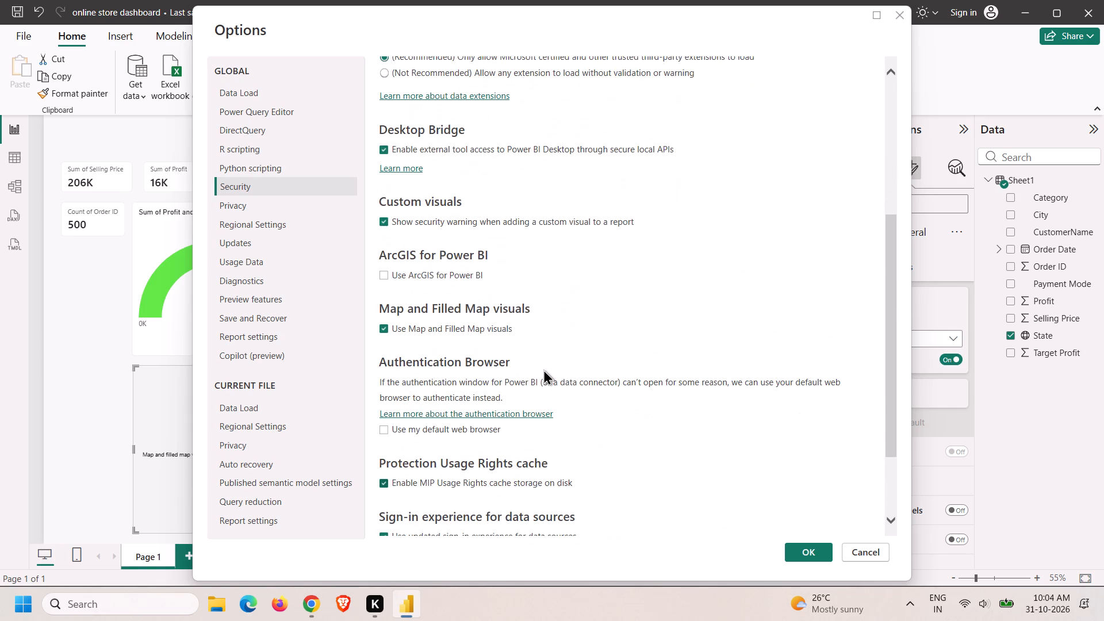
pyautogui.scroll(-2, 543, 369)
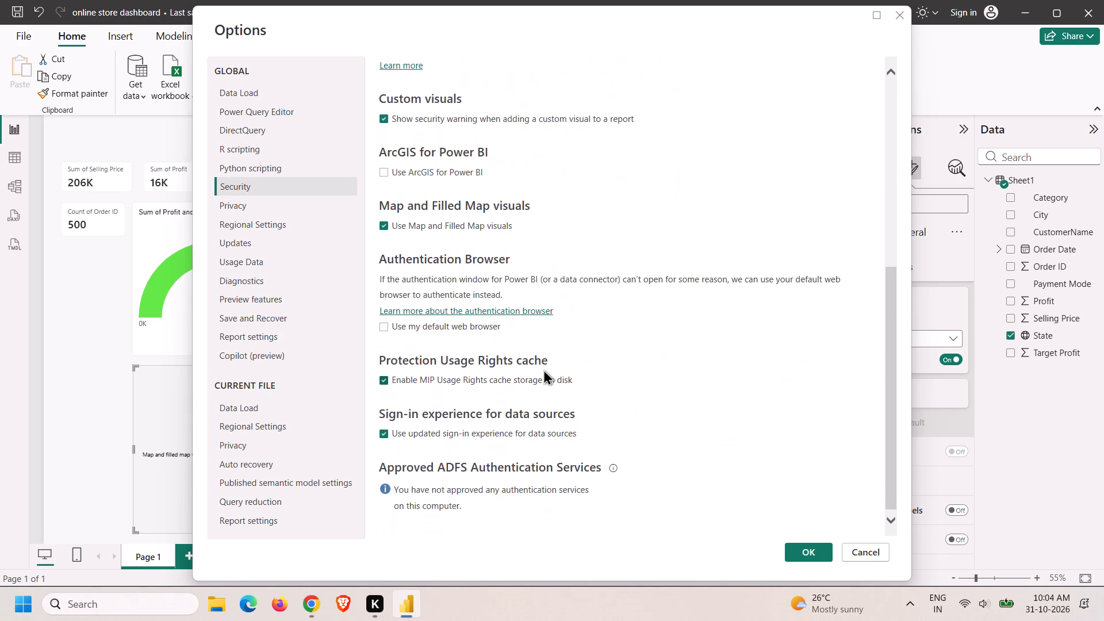
pyautogui.scroll(-4, 543, 369)
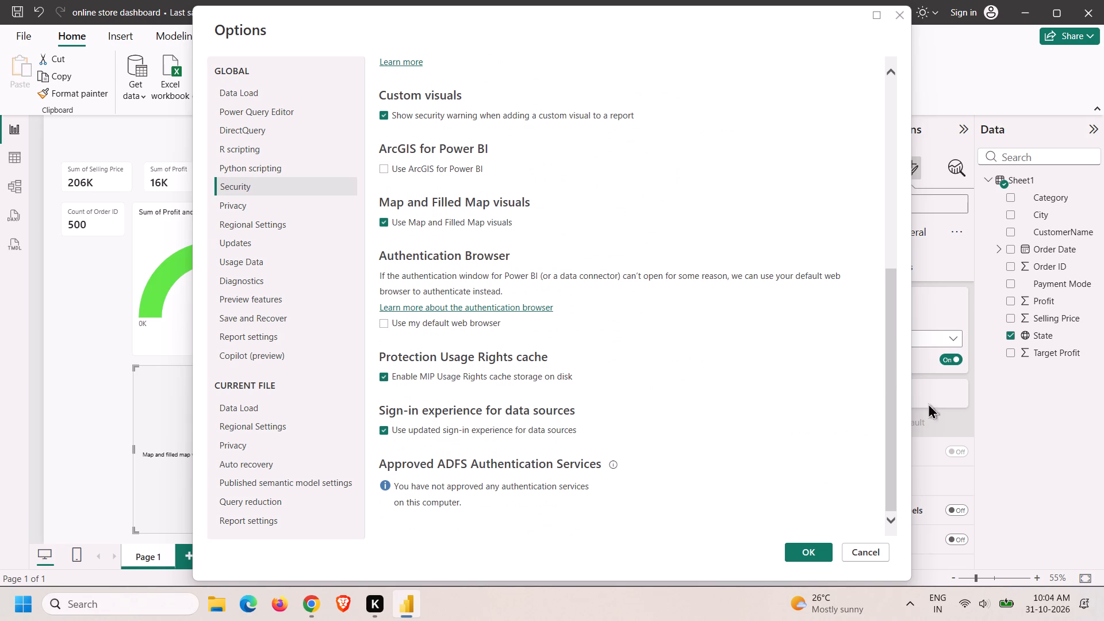
pyautogui.click(1007, 417)
pyautogui.scroll(3, 765, 444)
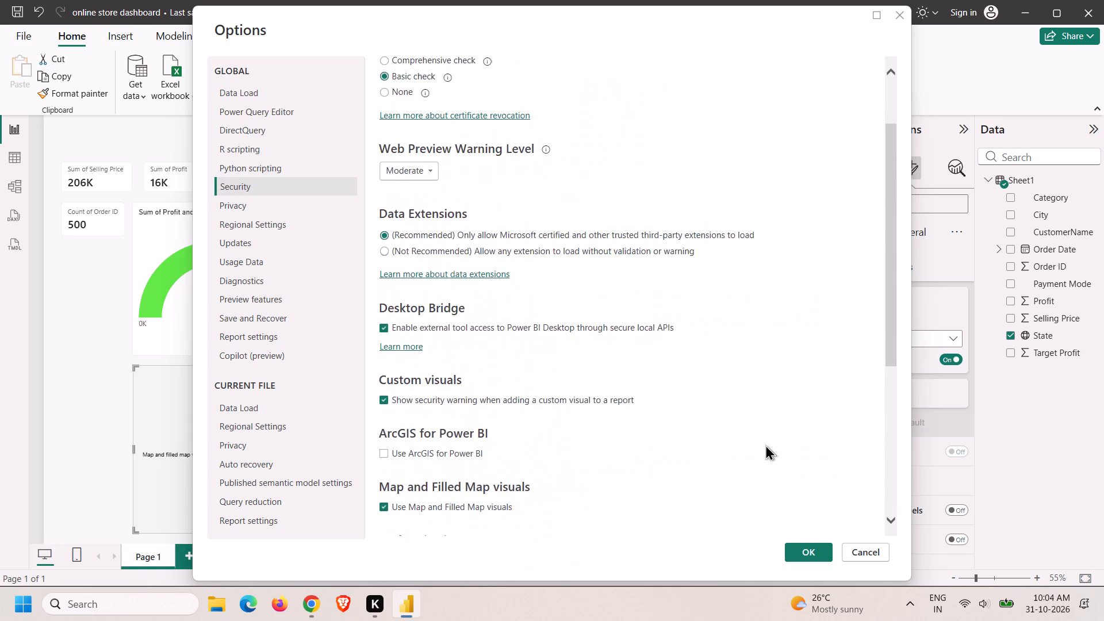
pyautogui.scroll(1, 765, 444)
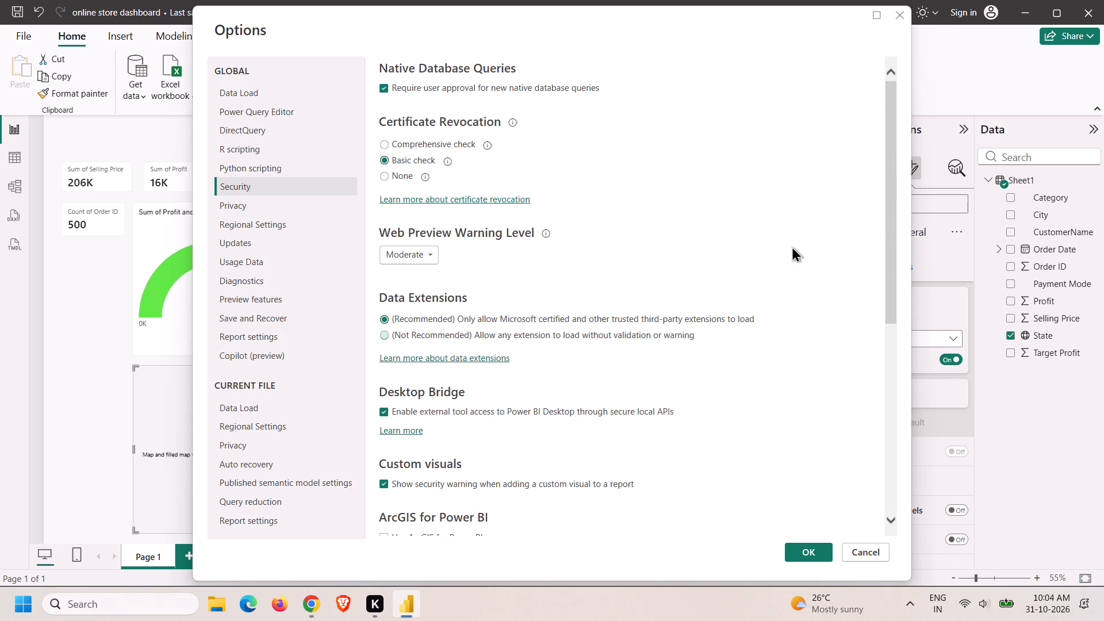
# Look over the global Regional Settings and Usage Data options, and close the Options dialog without changes.
pyautogui.click(302, 223)
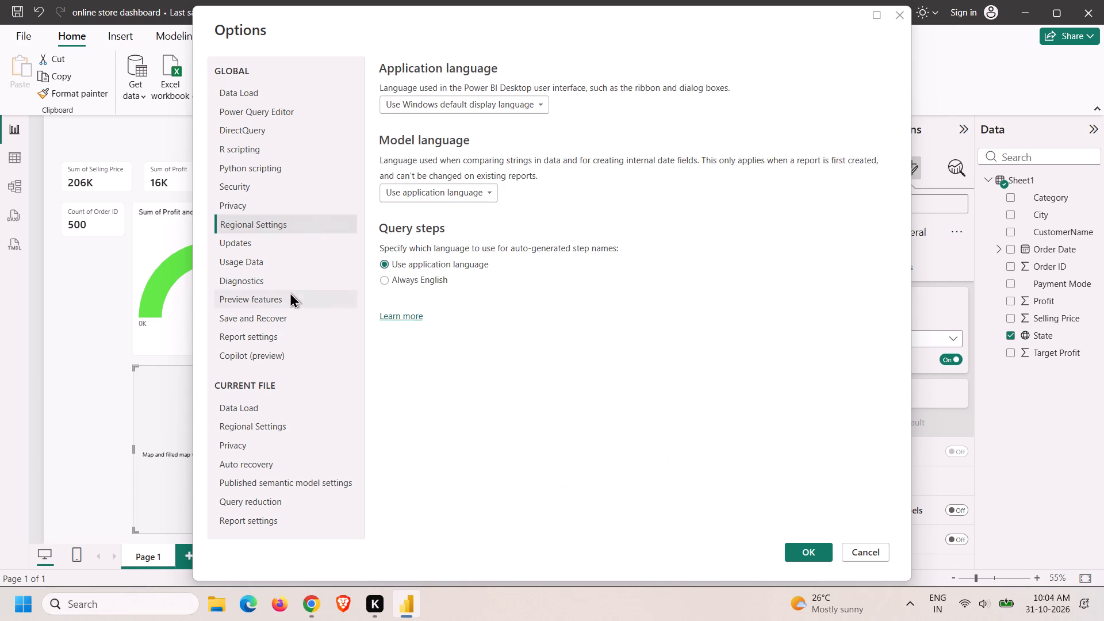
pyautogui.click(279, 255)
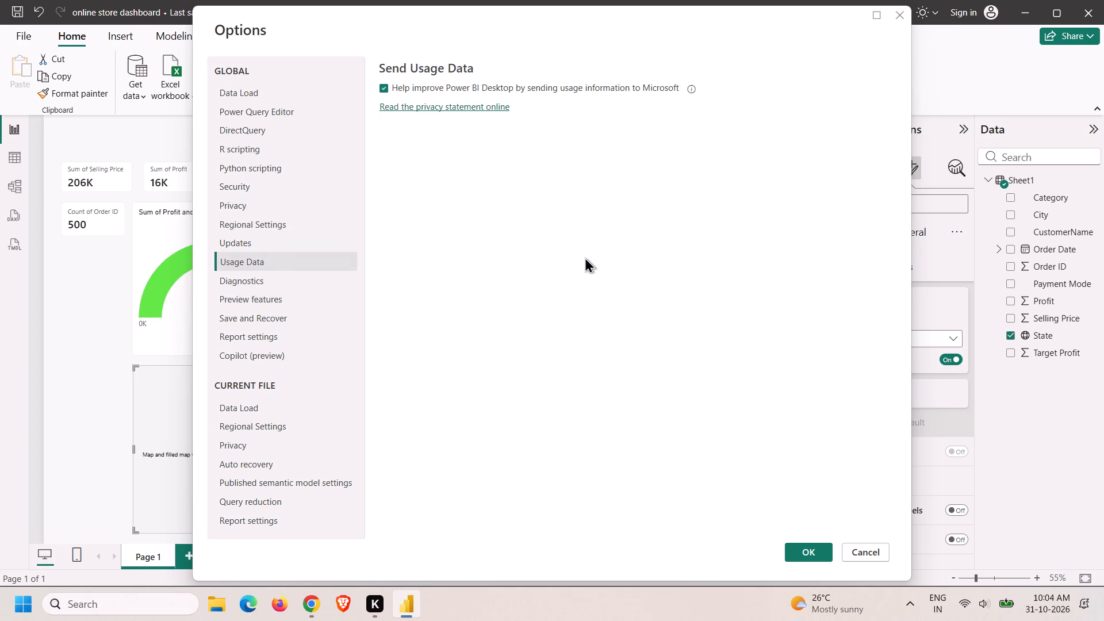
pyautogui.click(904, 22)
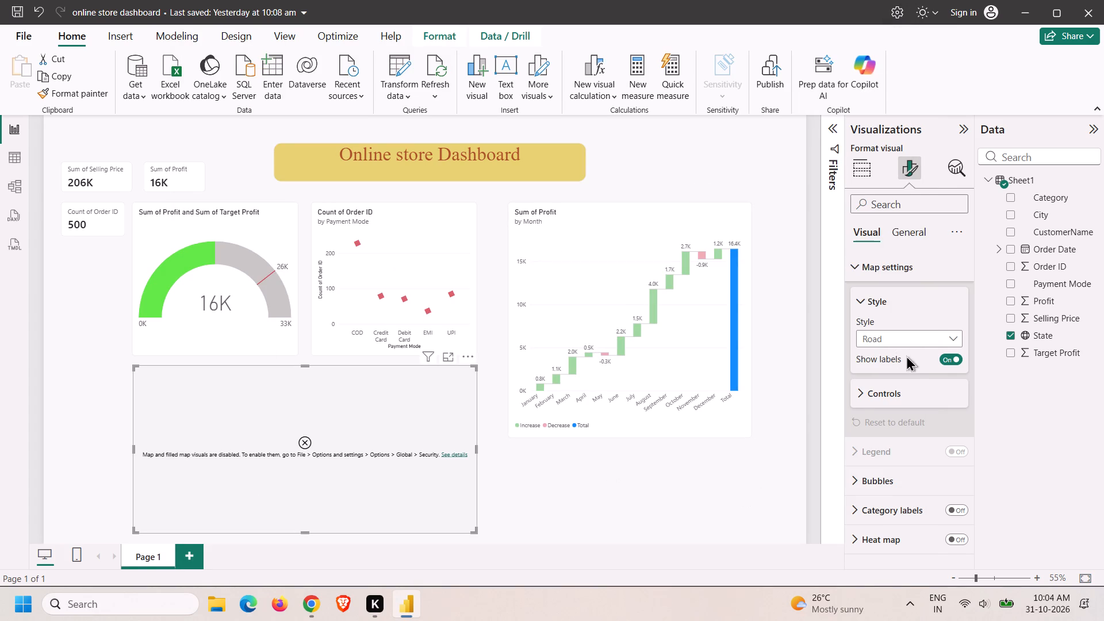
# Try the Dark map style again on the State map visual, followed by the Light style.
pyautogui.click(911, 341)
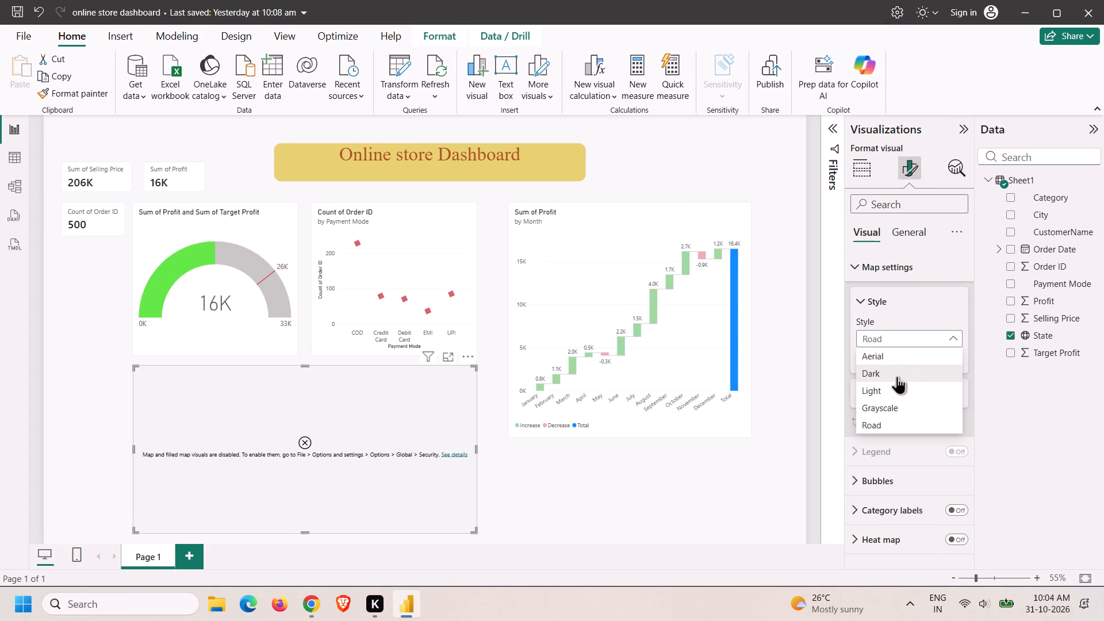
pyautogui.click(891, 381)
pyautogui.click(896, 344)
pyautogui.click(881, 393)
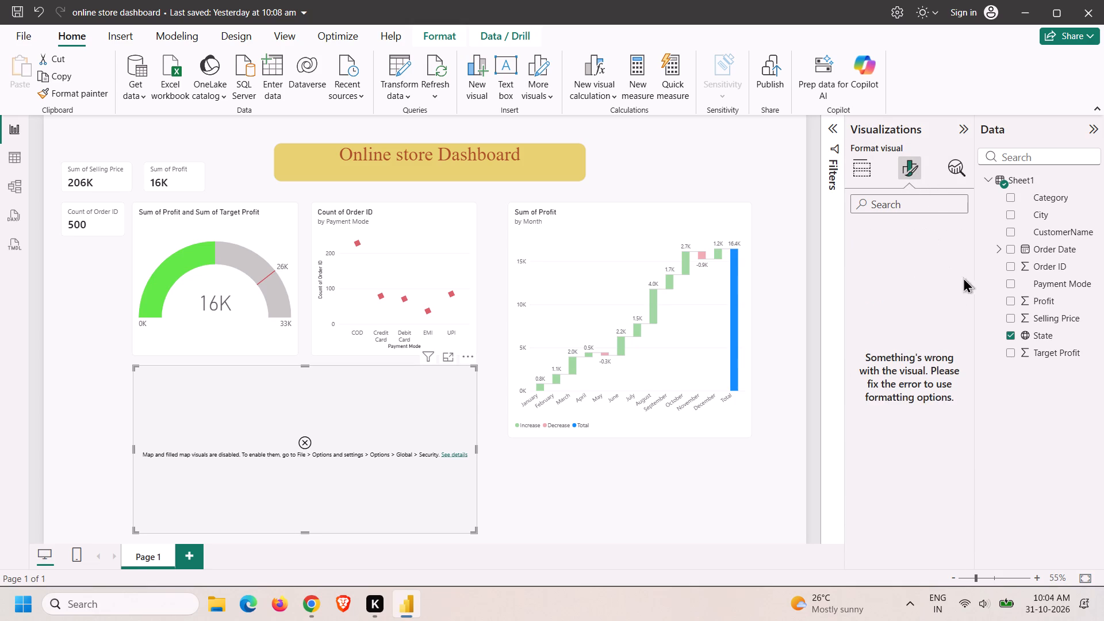
# Recheck the State map visual's field assignments and its formatting options.
pyautogui.click(903, 183)
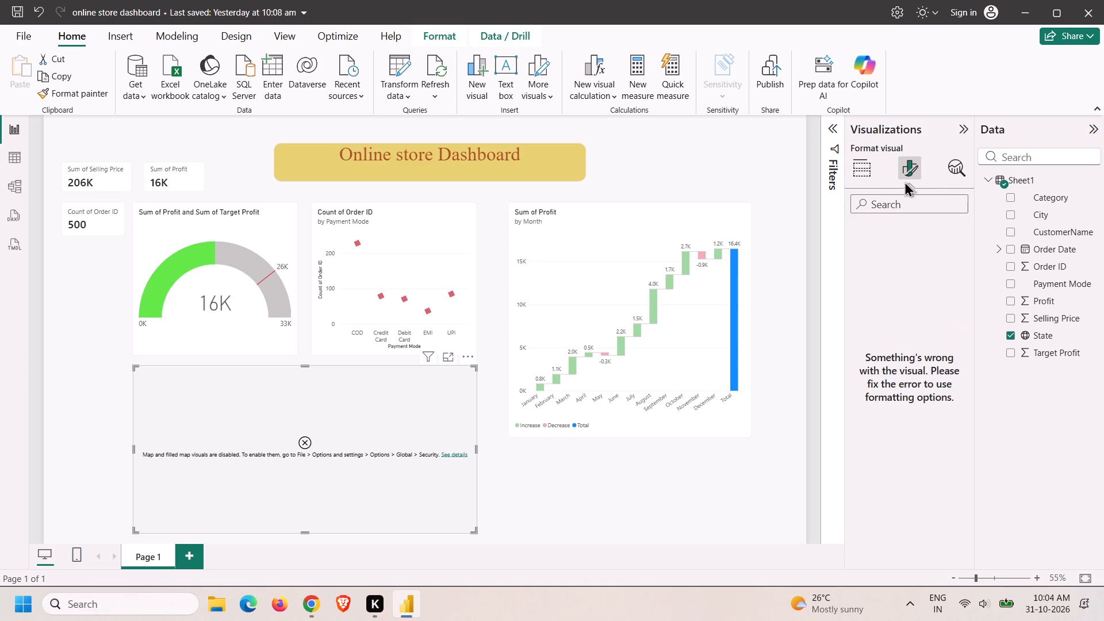
pyautogui.click(907, 172)
pyautogui.click(907, 172)
pyautogui.click(854, 161)
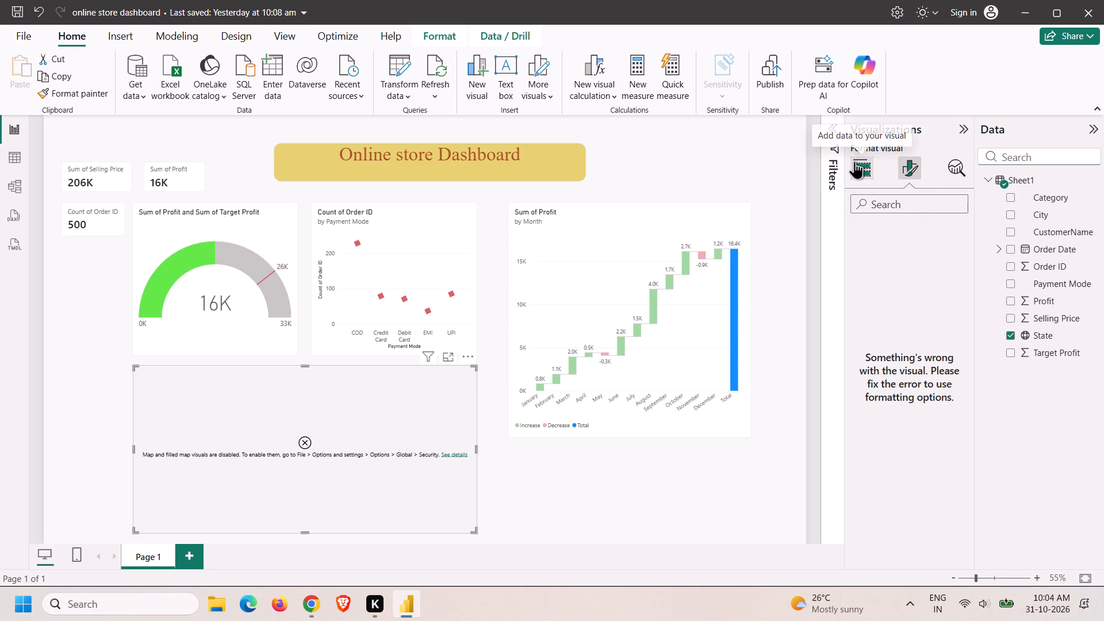
pyautogui.click(912, 171)
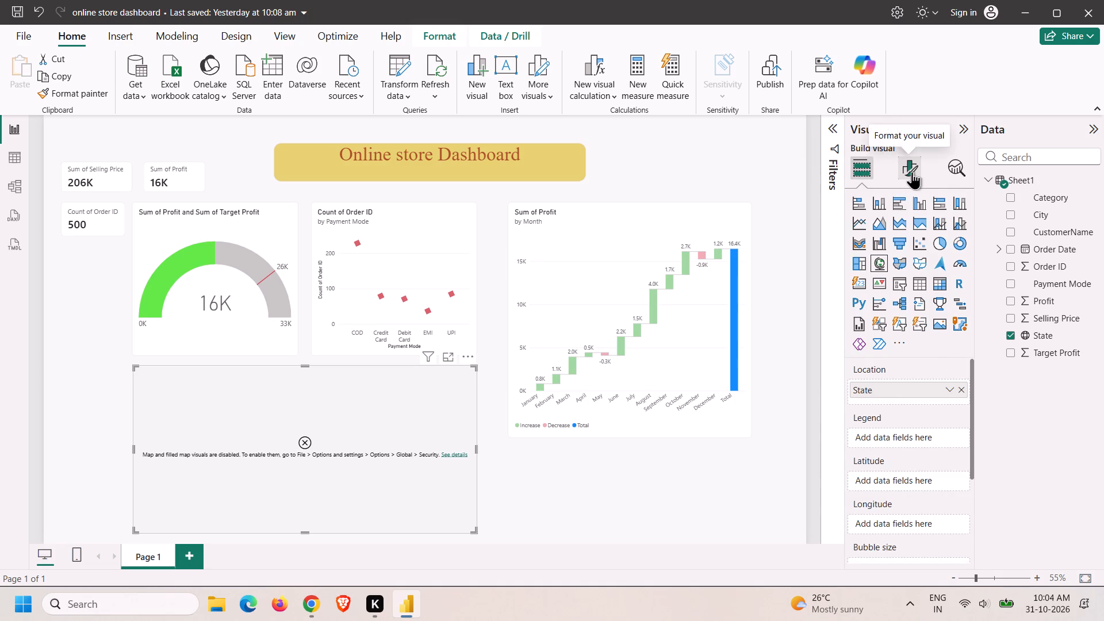
pyautogui.click(421, 488)
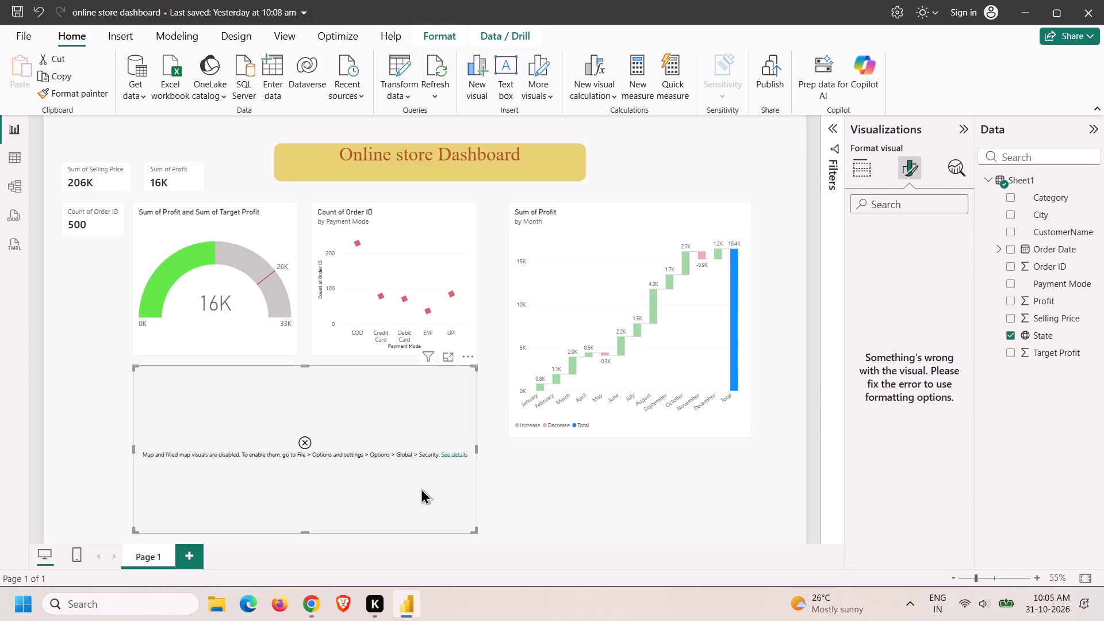
pyautogui.click(902, 179)
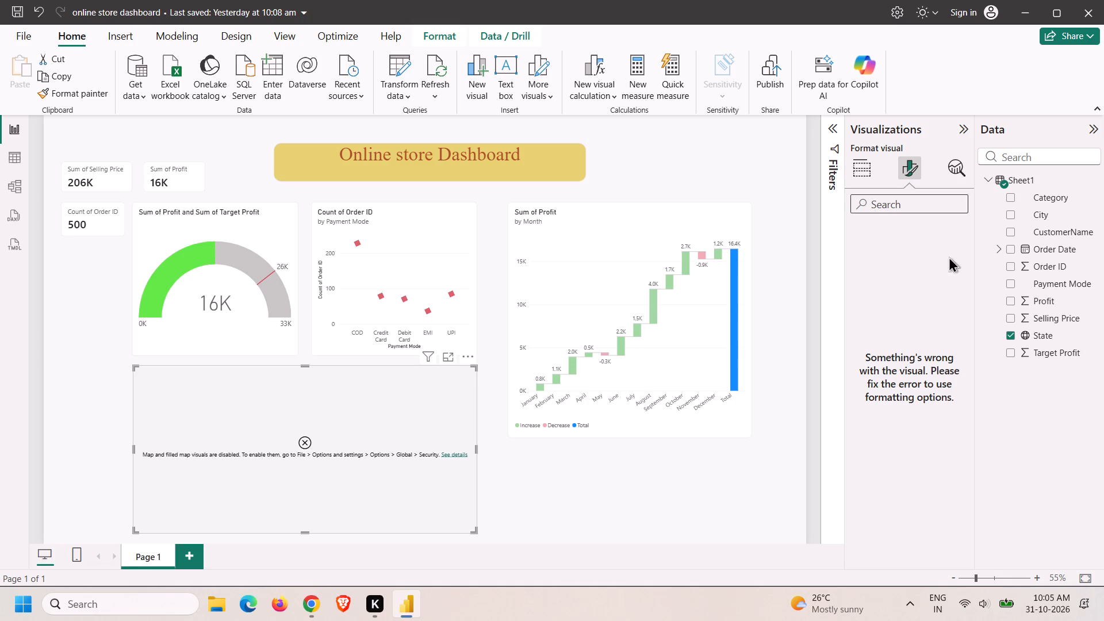
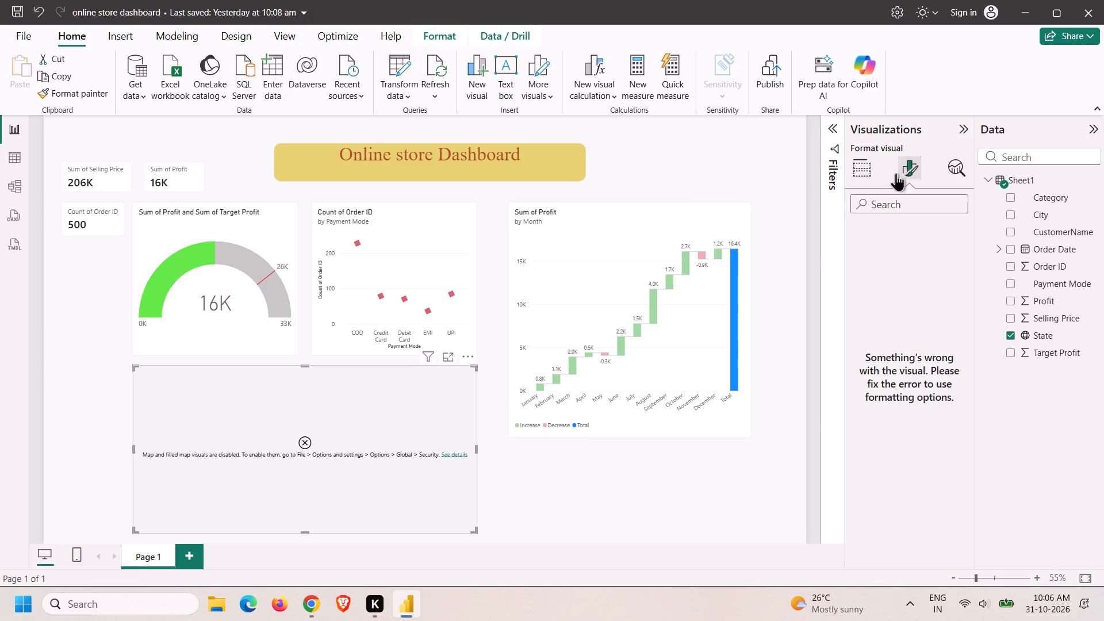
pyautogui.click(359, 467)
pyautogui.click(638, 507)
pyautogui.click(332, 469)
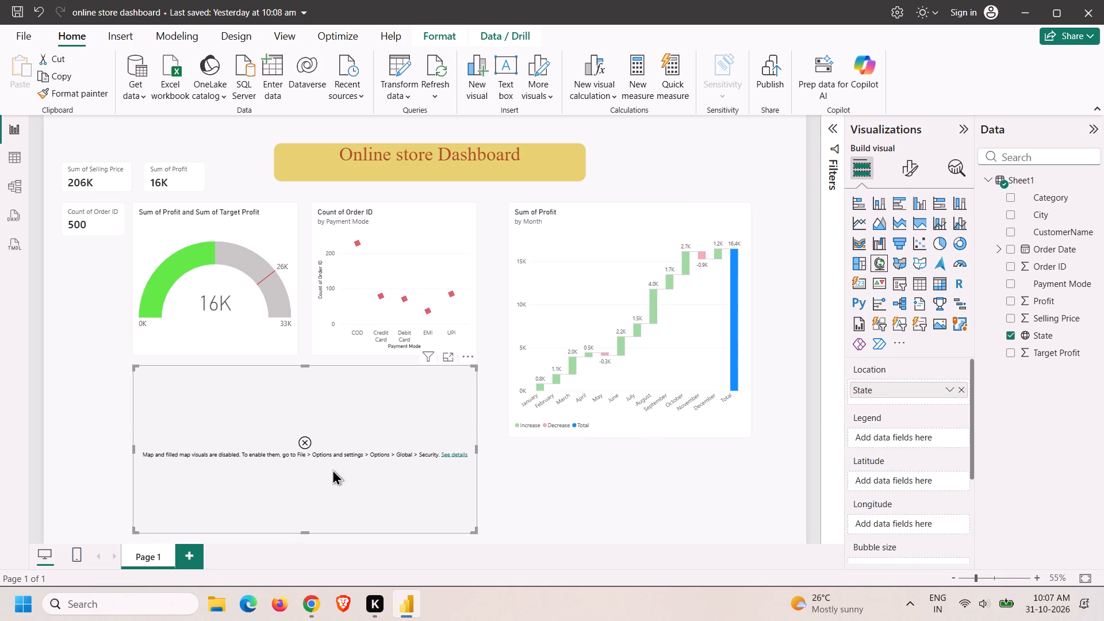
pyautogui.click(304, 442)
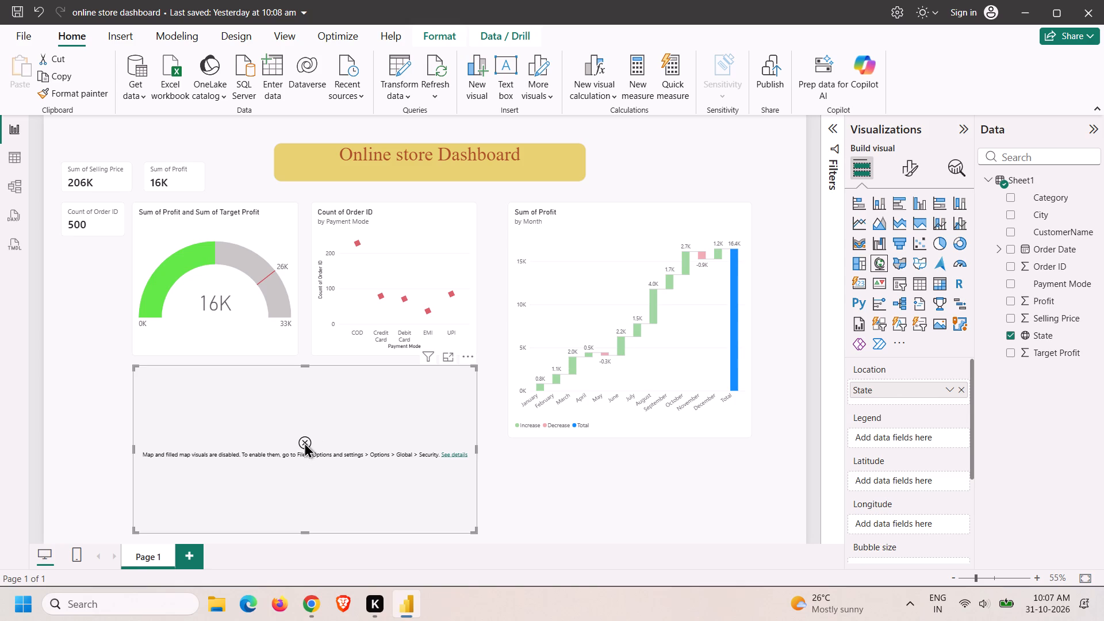
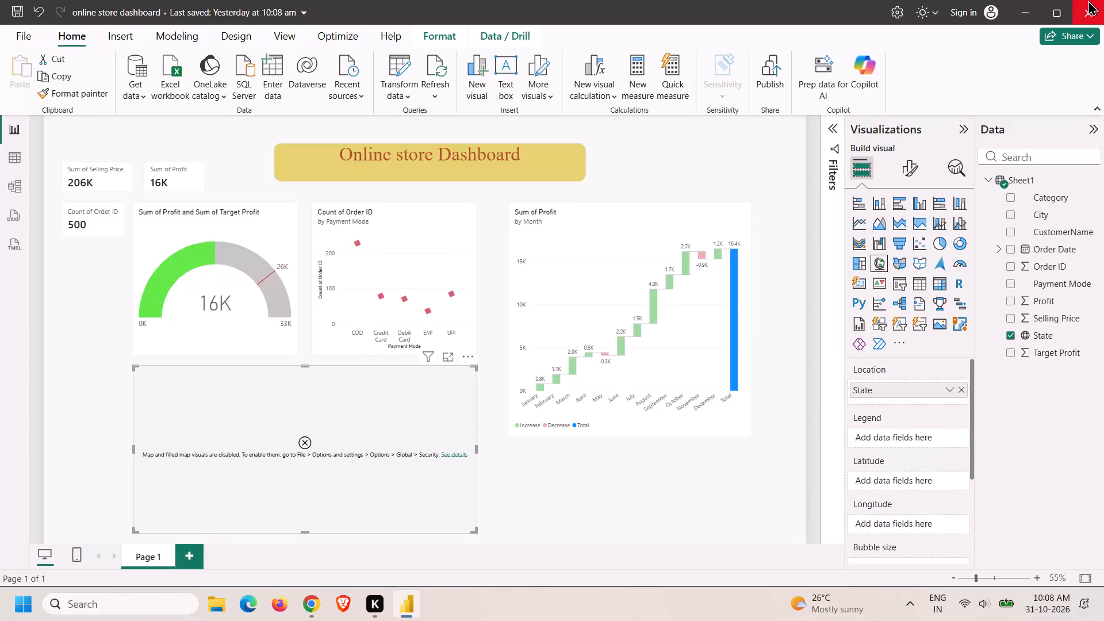
# Undo the recent map edits back to the small, empty map visual with no State field assigned.
pyautogui.hotkey('ctrl', 'z')
pyautogui.hotkey('ctrl', 'z')
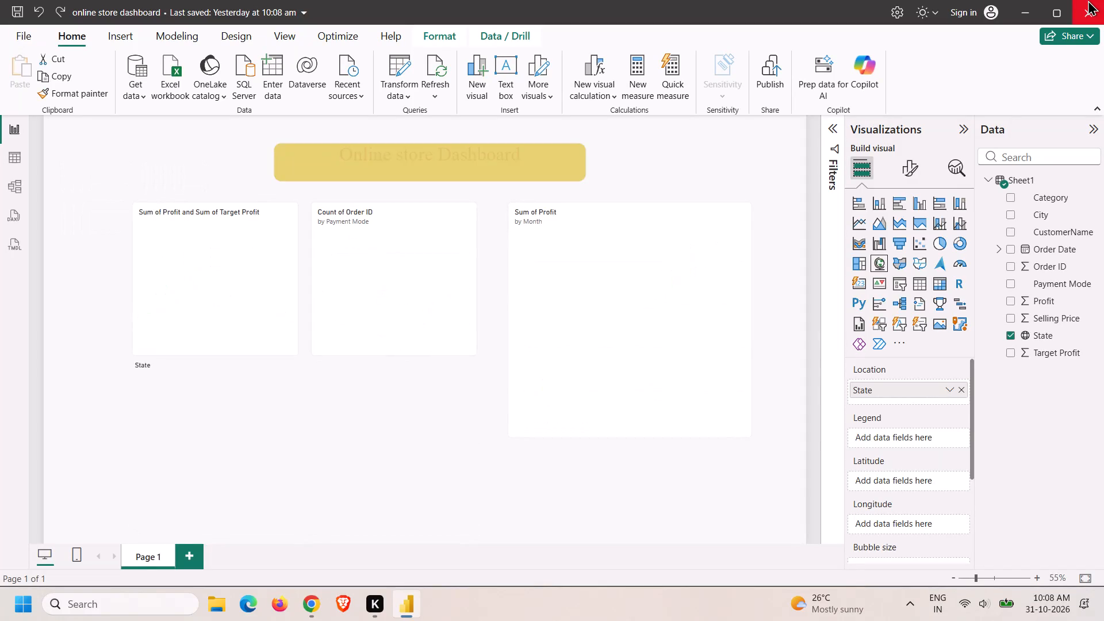
pyautogui.hotkey('ctrl', 'z')
pyautogui.hotkey('ctrl', 'z')
pyautogui.hotkey('ctrl', 'z')
pyautogui.hotkey('ctrl', 'z')
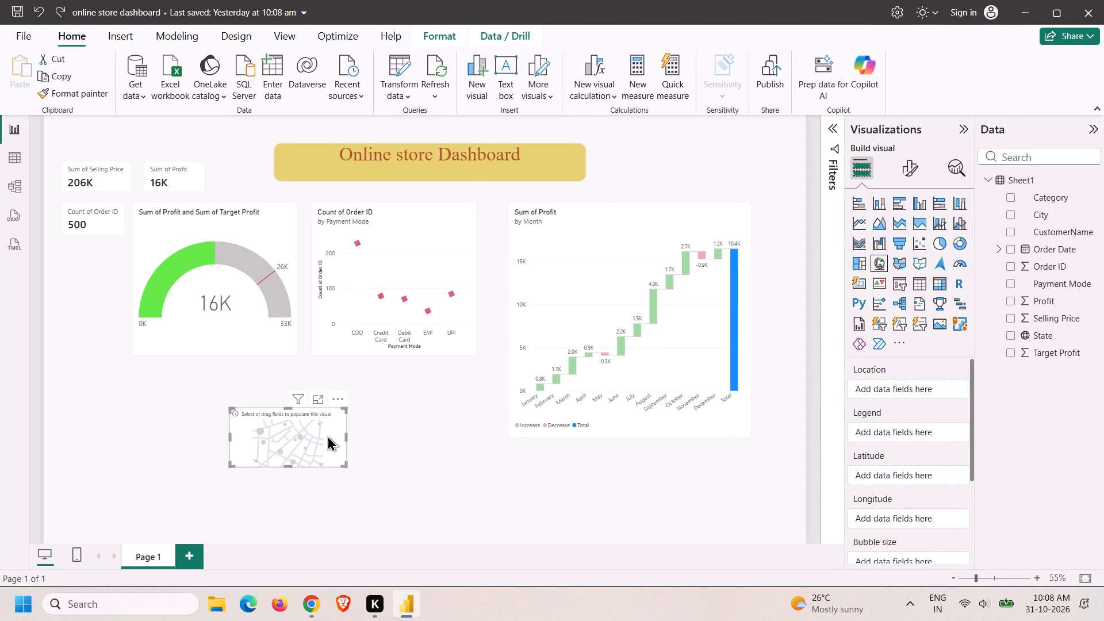
# Assign the State field to the empty map visual's Location.
pyautogui.click(312, 434)
pyautogui.click(919, 389)
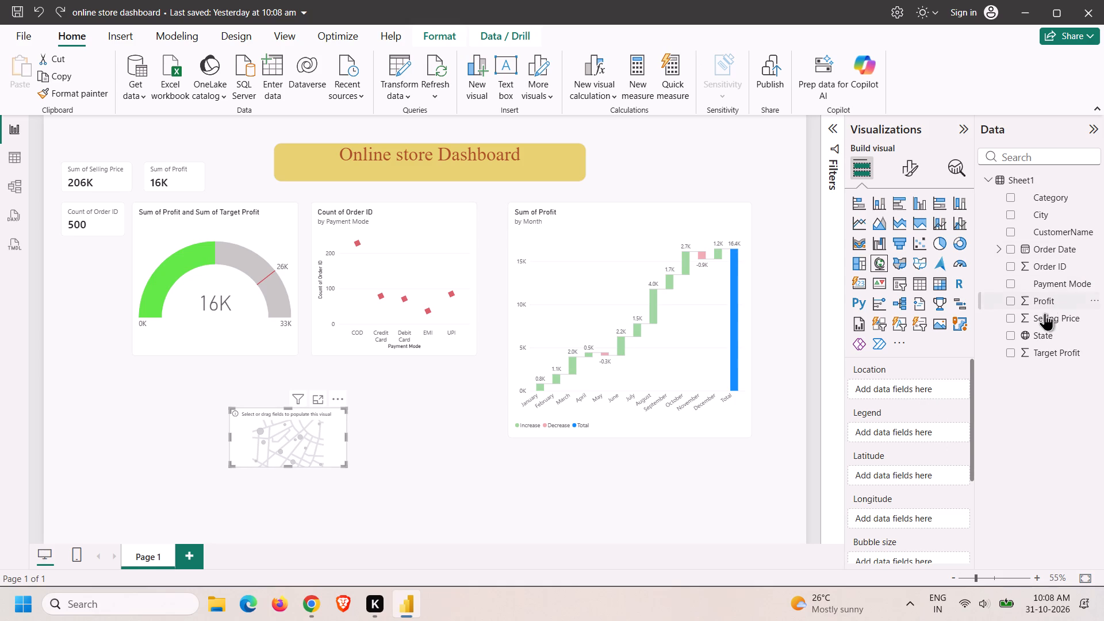
pyautogui.moveTo(1037, 329); pyautogui.dragTo(906, 375)
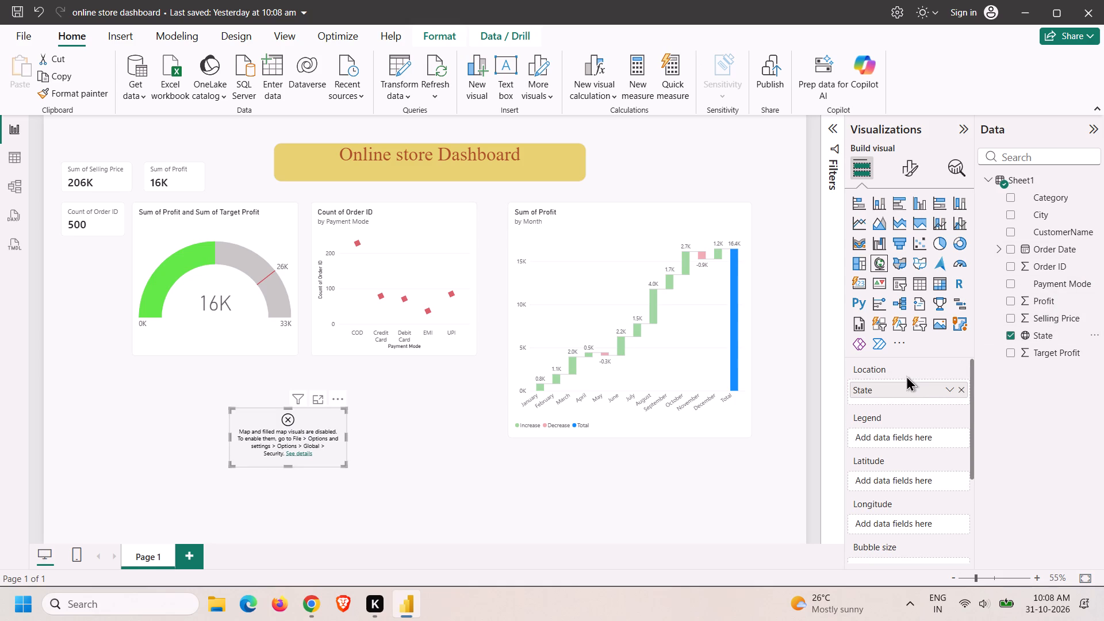
# Examine the technical details of the map visual's error, including the underlying error, and close them.
pyautogui.click(300, 455)
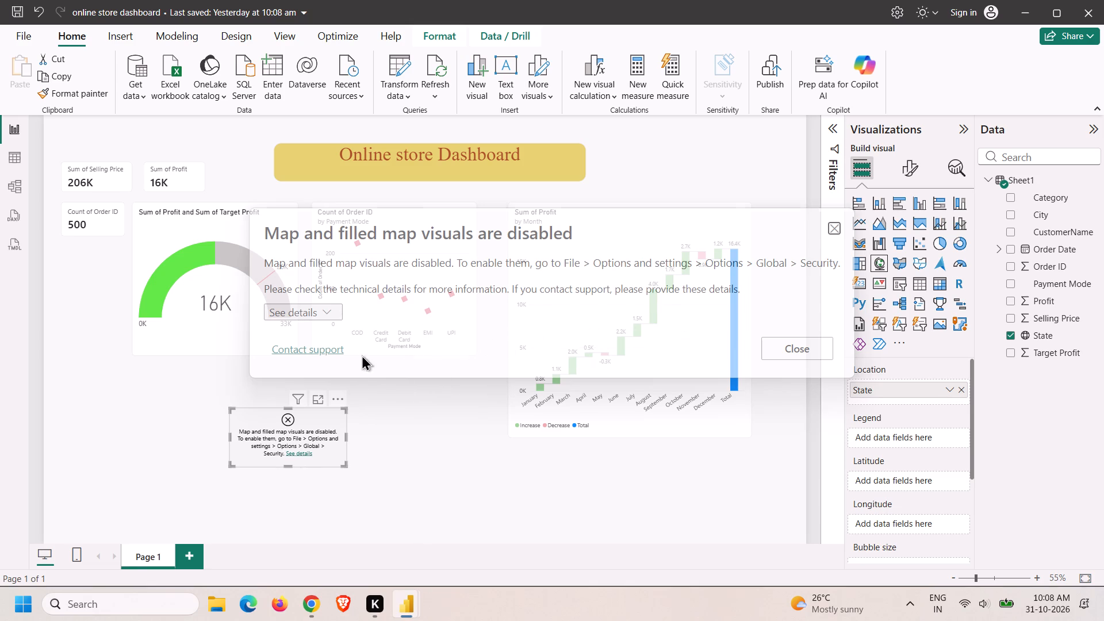
pyautogui.click(324, 304)
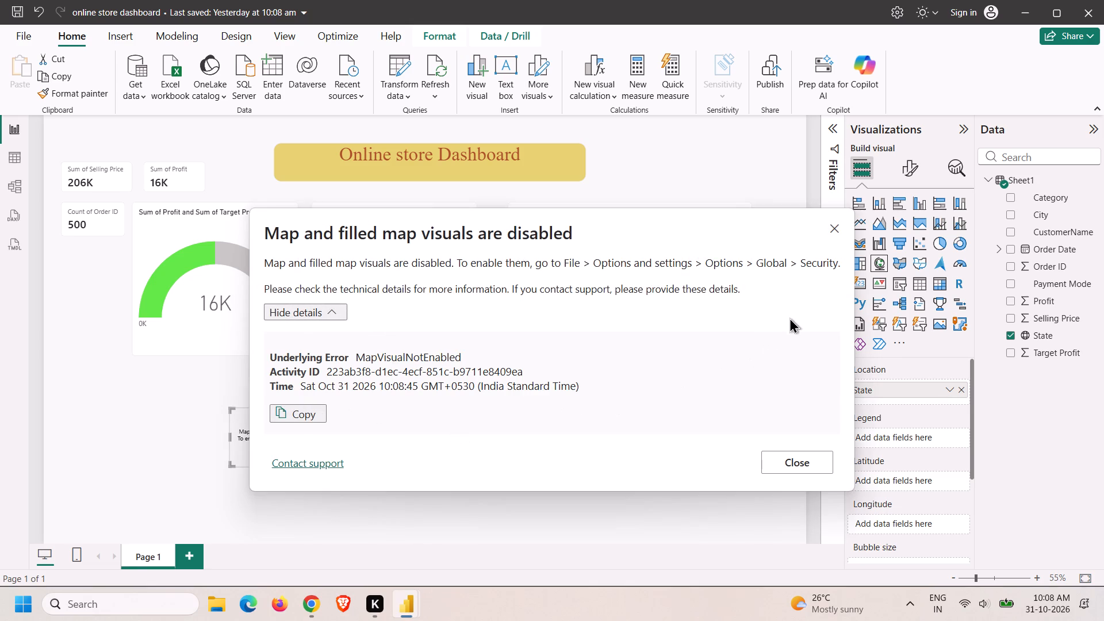
pyautogui.click(831, 229)
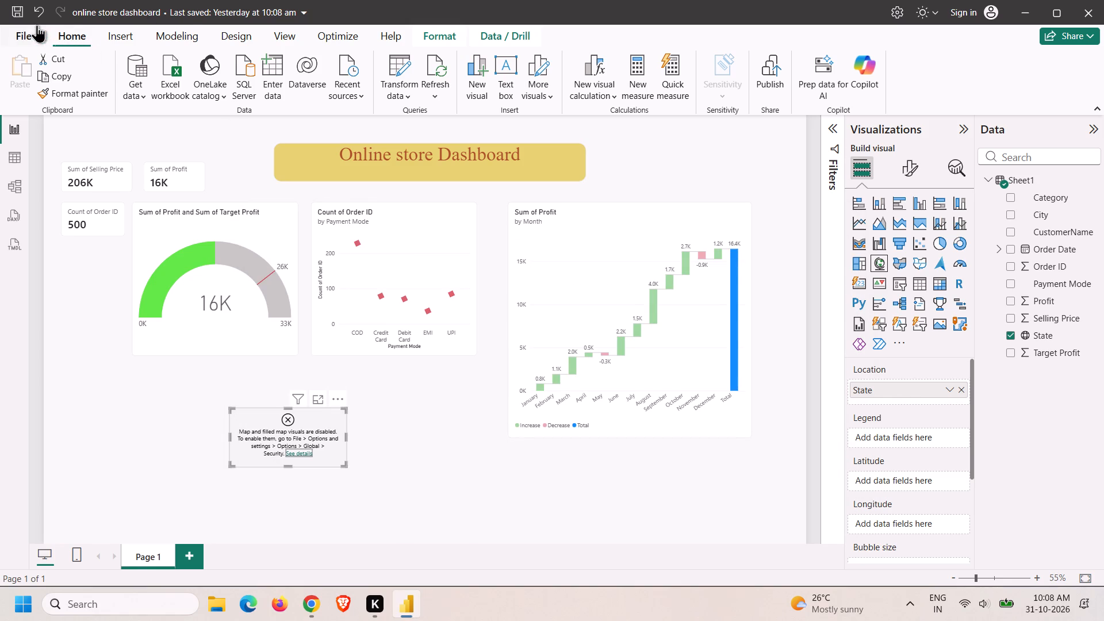
# In the global security options, switch Use Map and Filled Map visuals off and back on, and apply the options.
pyautogui.click(22, 40)
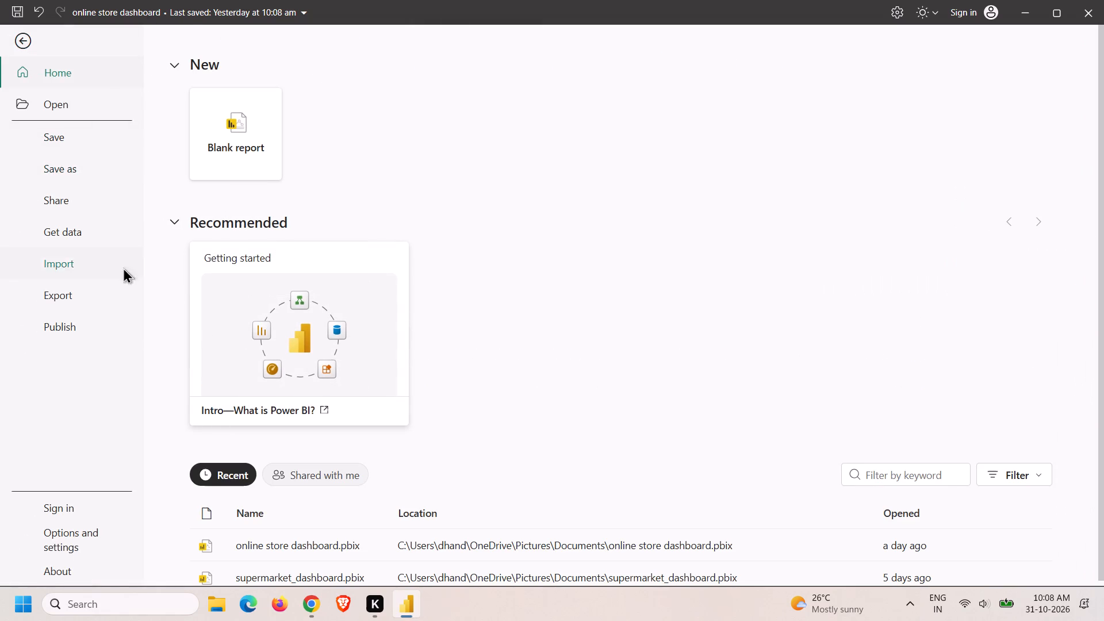
pyautogui.click(62, 542)
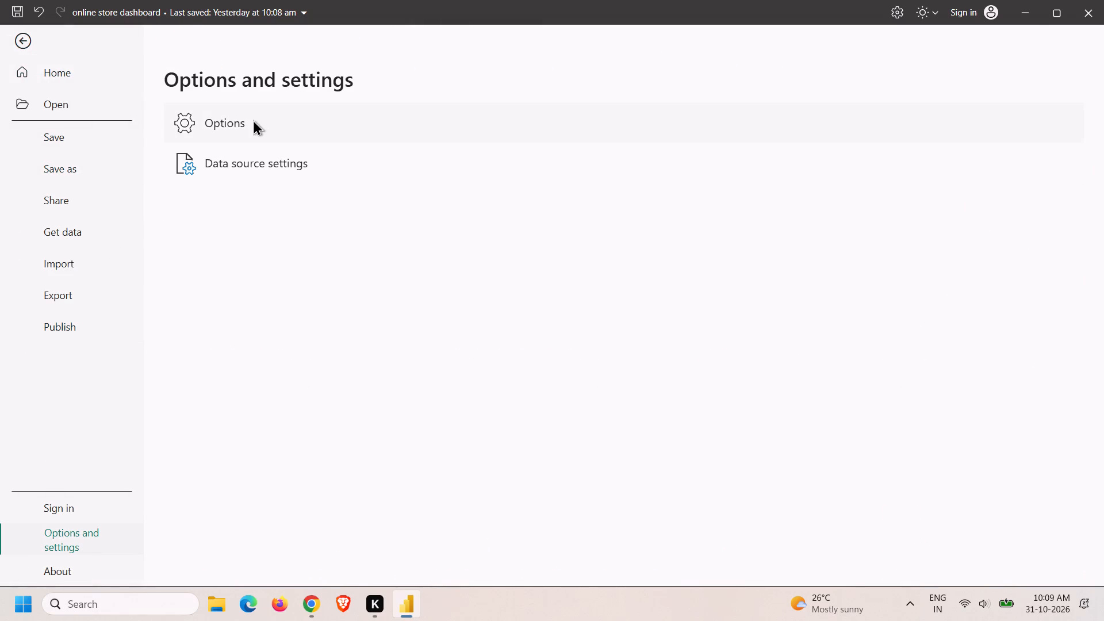
pyautogui.click(252, 122)
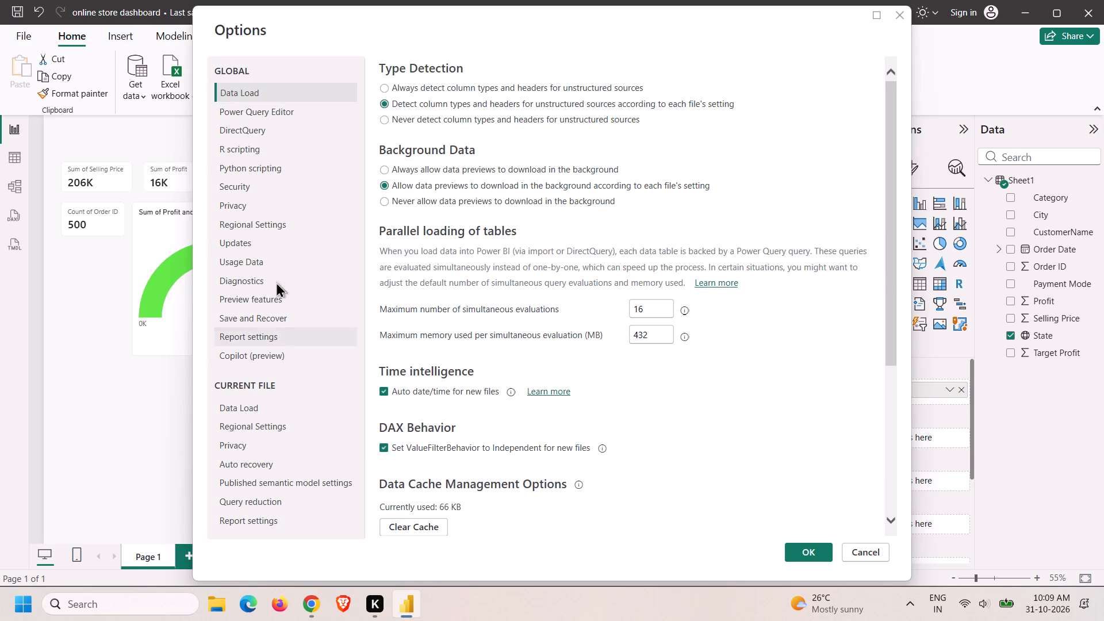
pyautogui.click(251, 190)
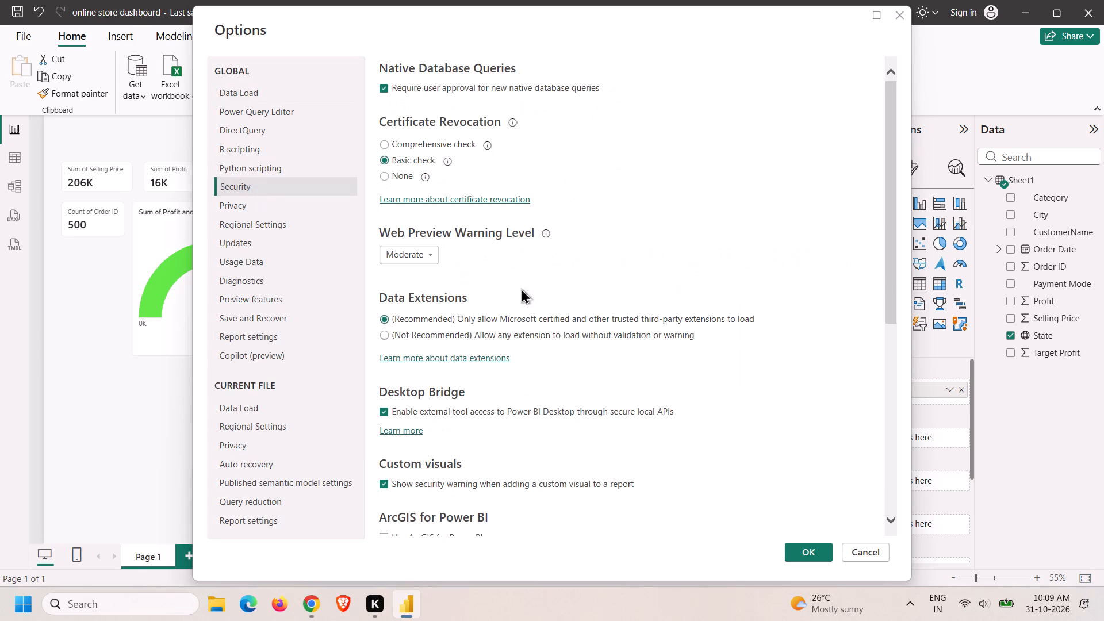
pyautogui.scroll(-3, 562, 344)
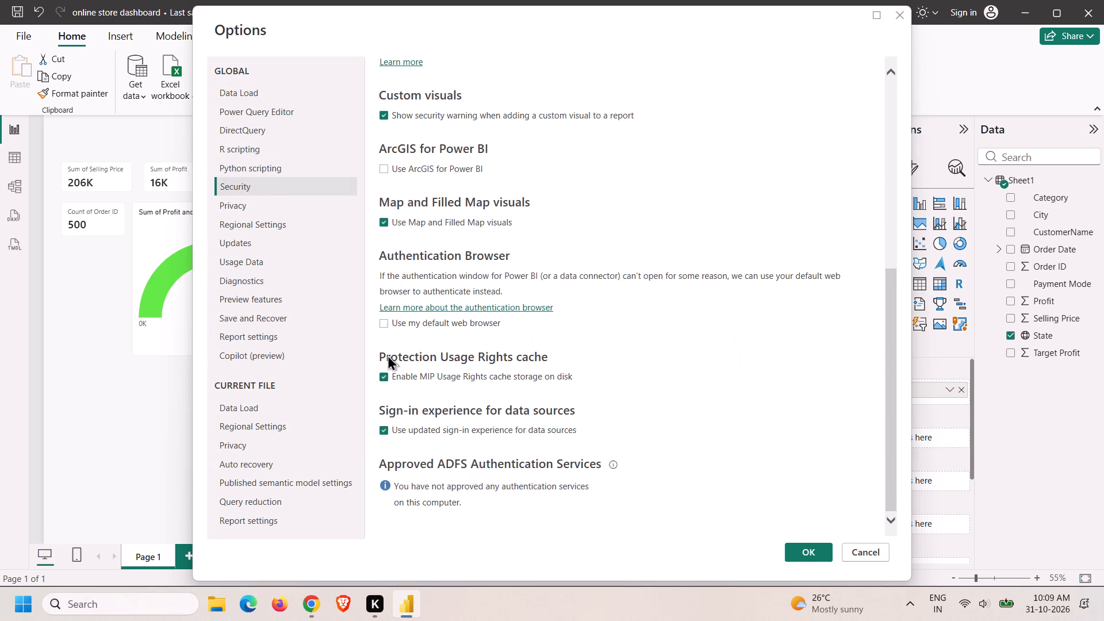
pyautogui.click(424, 221)
pyautogui.click(424, 221)
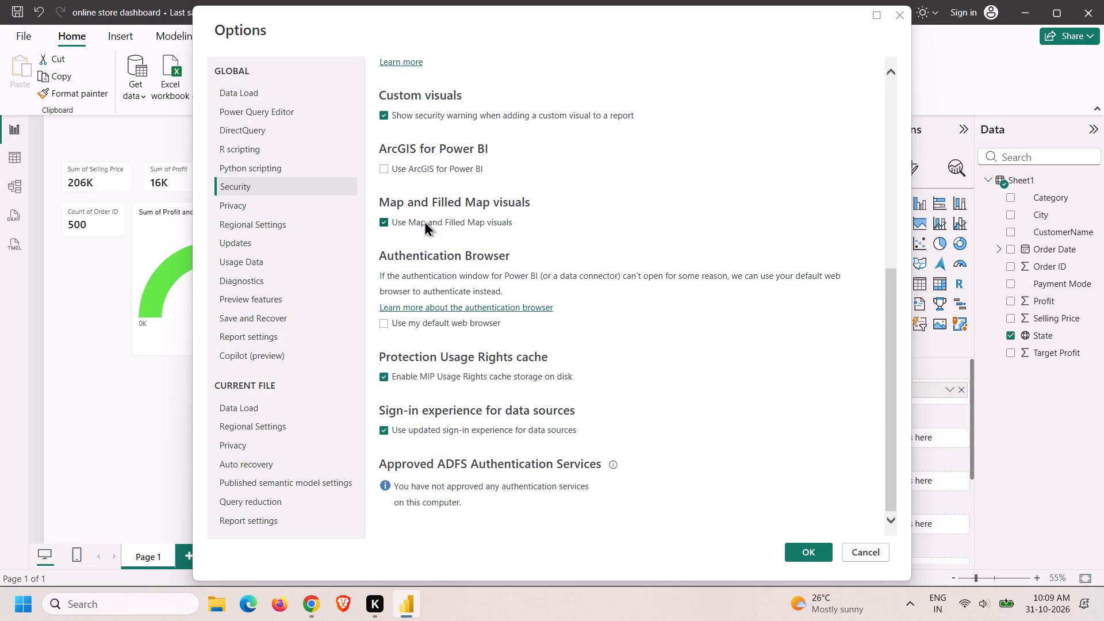
pyautogui.click(798, 559)
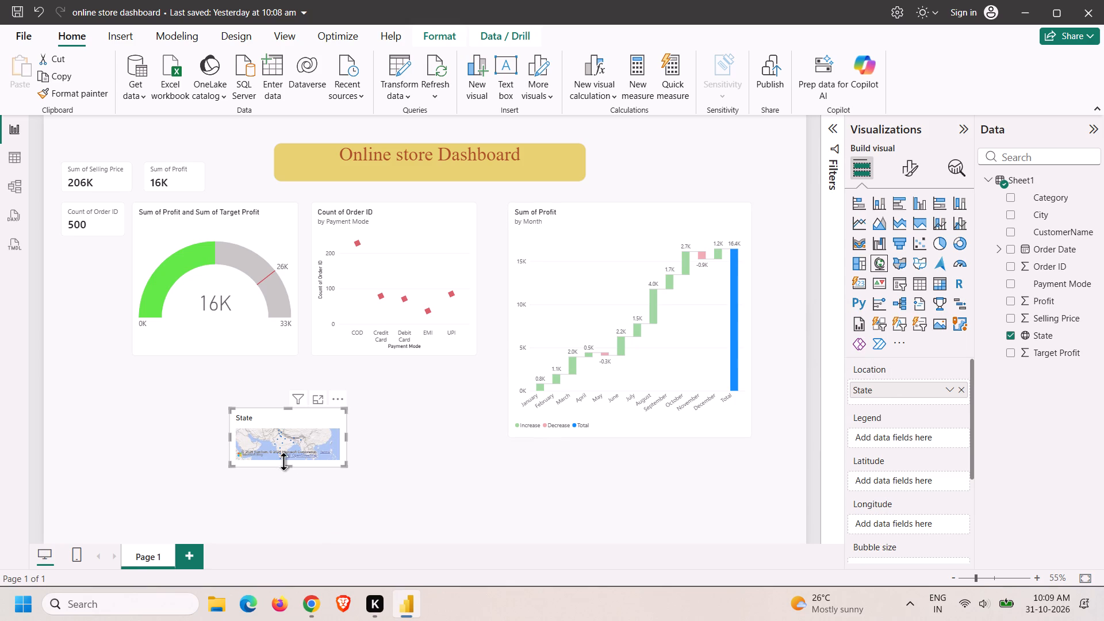
# Enlarge the State map to span the page's full width and nearly its full height, covering the other visuals.
pyautogui.moveTo(283, 461); pyautogui.dragTo(262, 530)
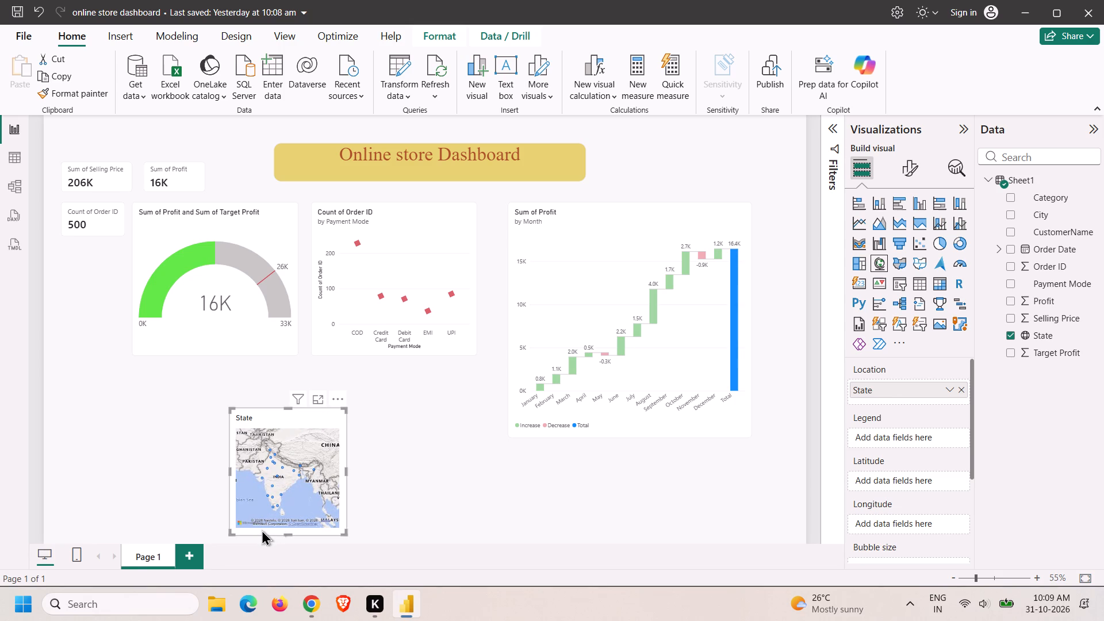
pyautogui.moveTo(341, 474); pyautogui.dragTo(473, 488)
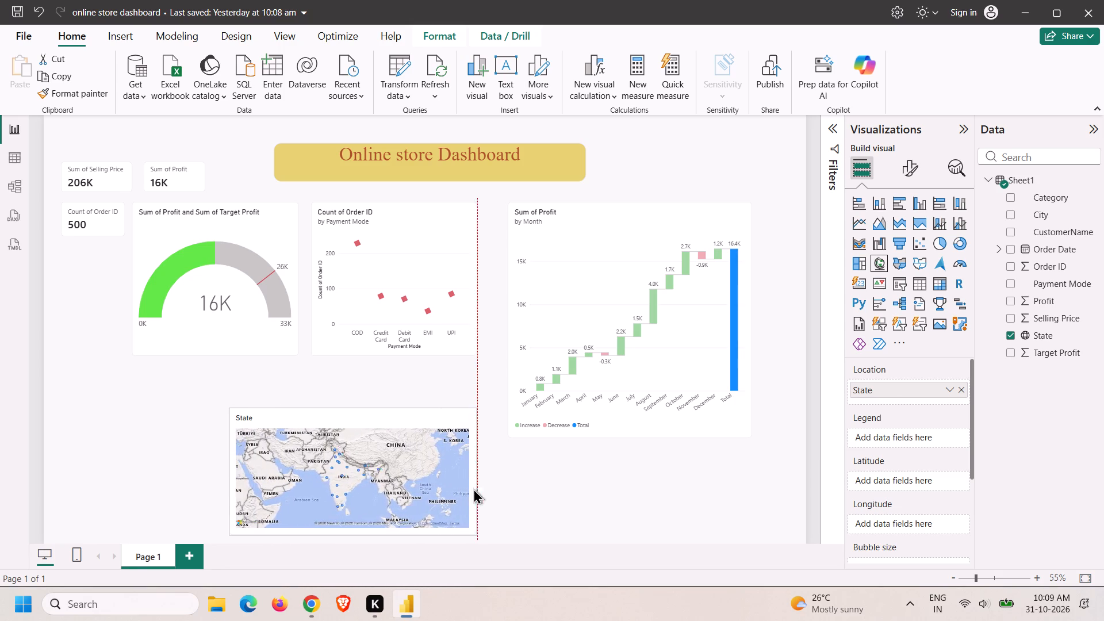
pyautogui.moveTo(473, 488); pyautogui.dragTo(815, 520)
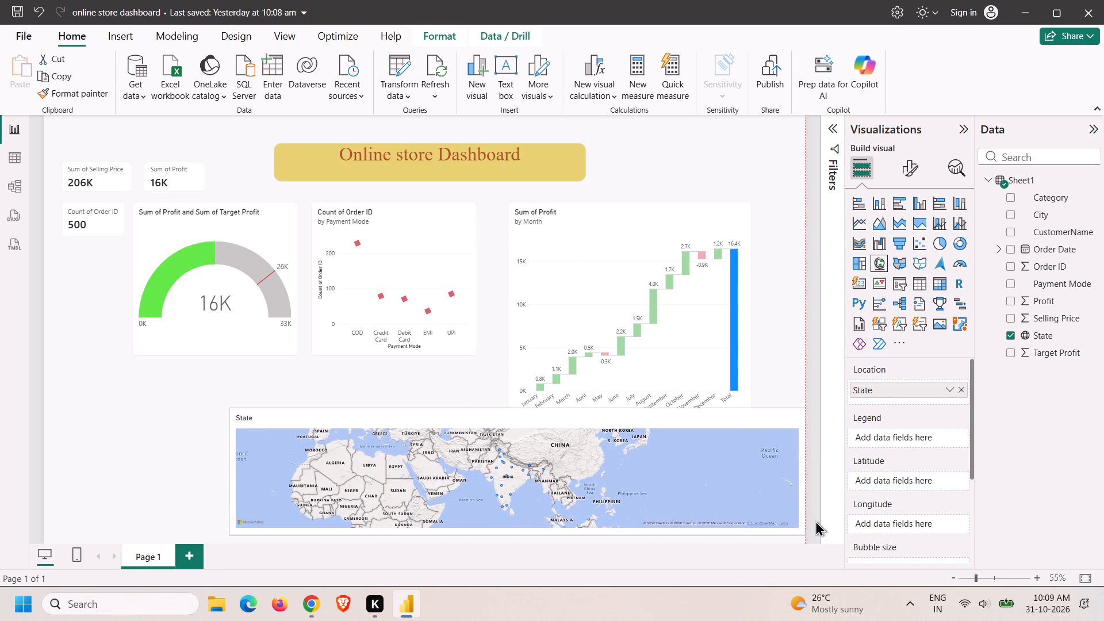
pyautogui.moveTo(815, 520); pyautogui.dragTo(847, 512)
pyautogui.moveTo(229, 467); pyautogui.dragTo(49, 427)
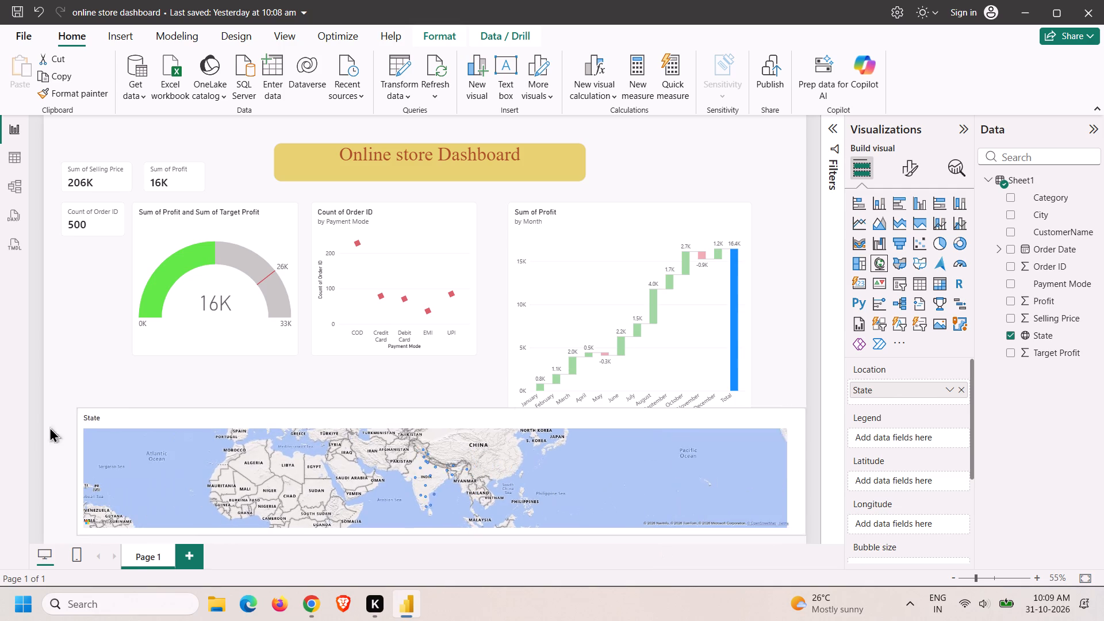
pyautogui.moveTo(49, 427); pyautogui.dragTo(28, 425)
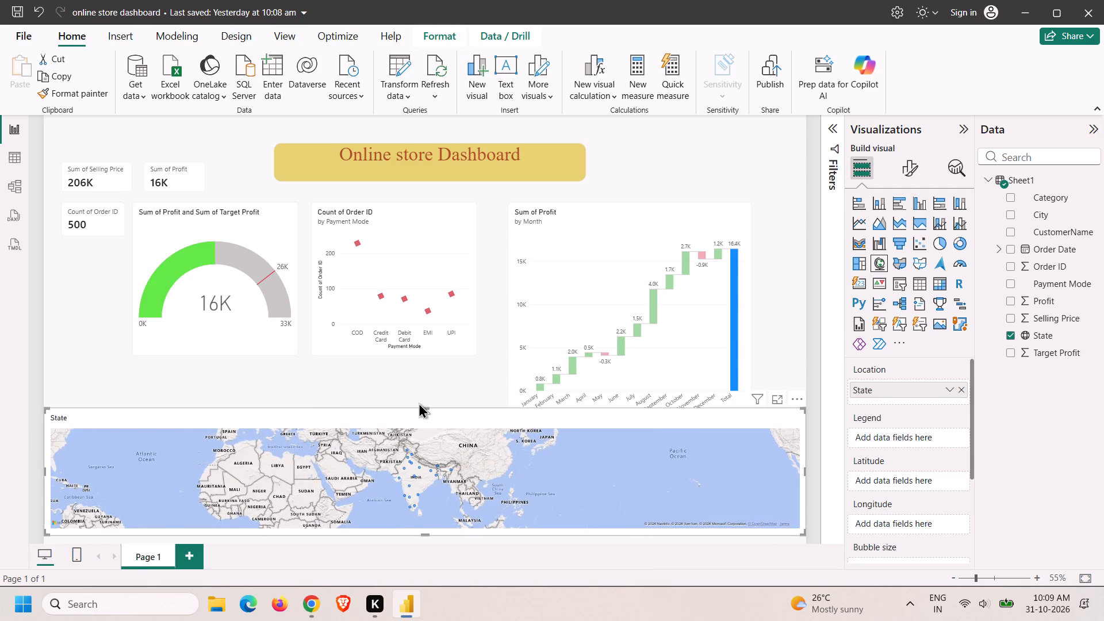
pyautogui.moveTo(426, 408); pyautogui.dragTo(471, 9)
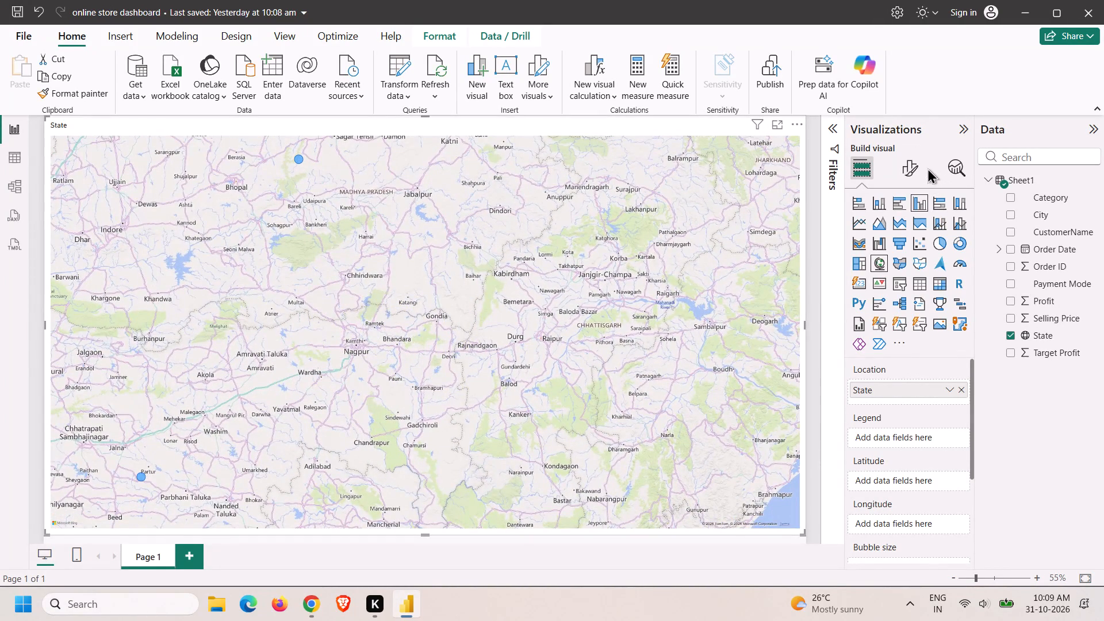
# Try to change the State map's style to Light in its map settings.
pyautogui.click(914, 164)
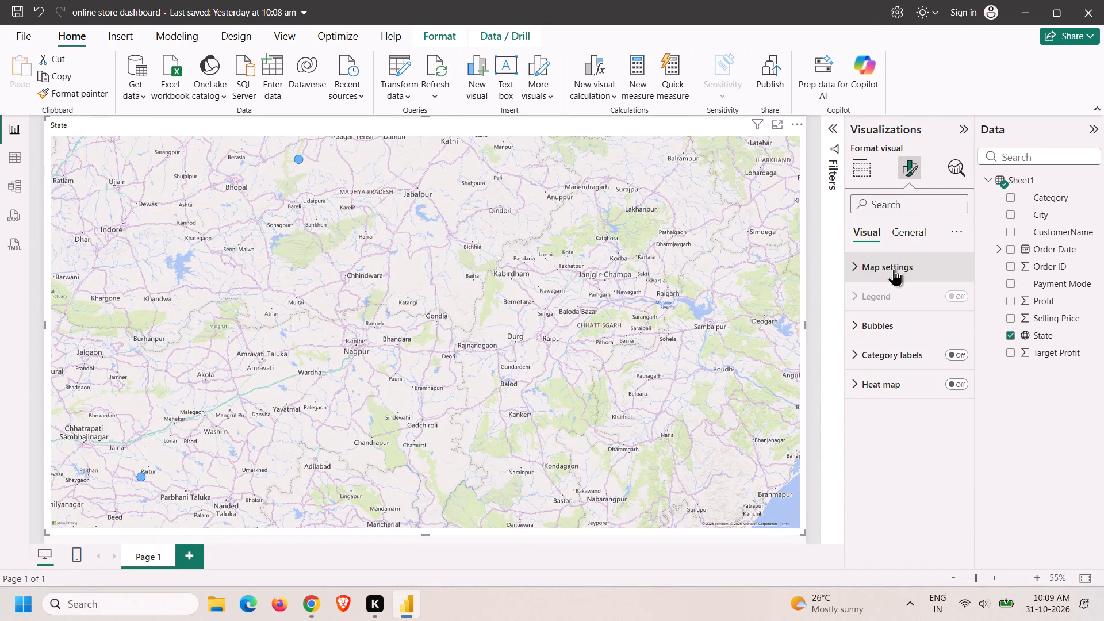
pyautogui.click(894, 269)
pyautogui.click(901, 343)
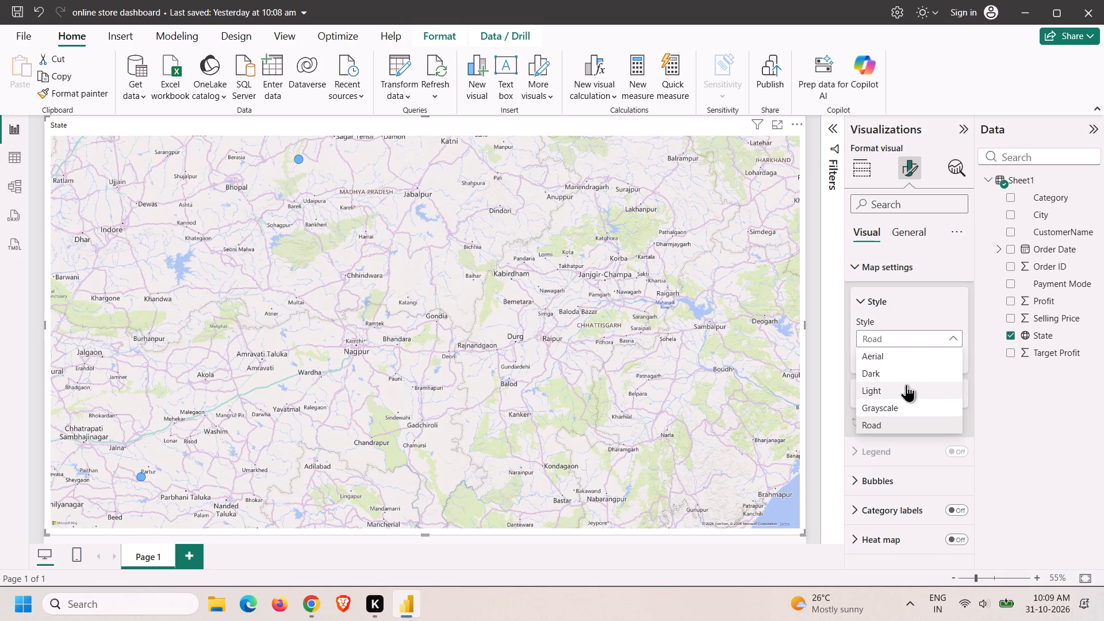
pyautogui.click(890, 390)
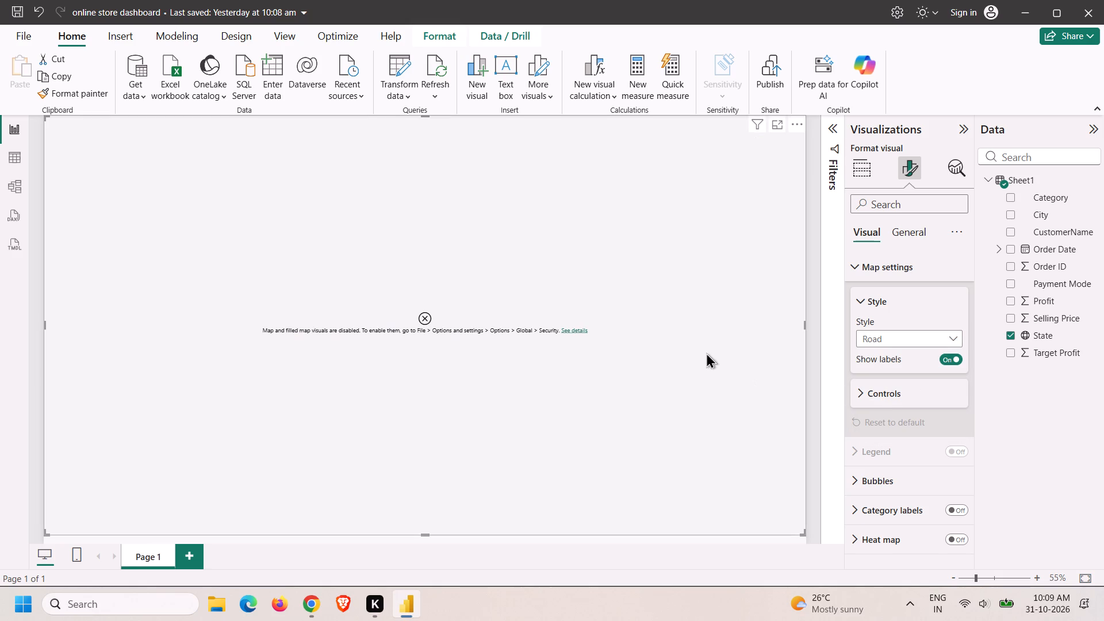